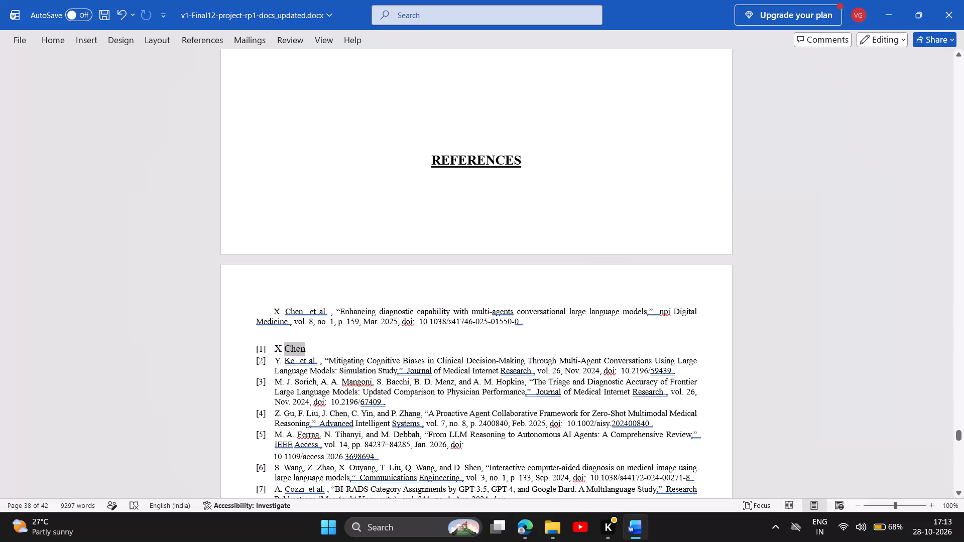
# Replace "Chen" in reference [1] with the copied citation "Enhancing diagnostic capability with multi-agents conversational large language models".
pyautogui.hotkey('ctrl', 'v')
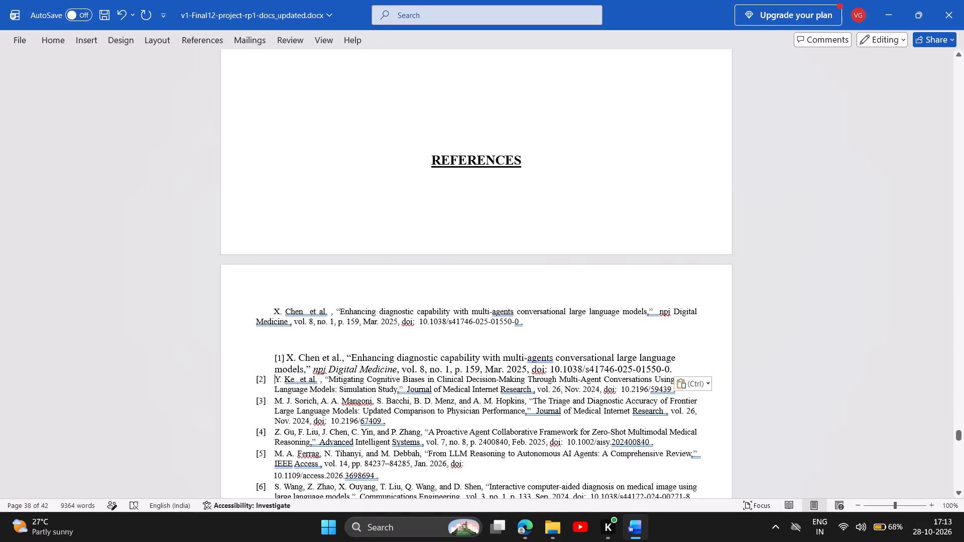
pyautogui.click(271, 361)
pyautogui.press('space')
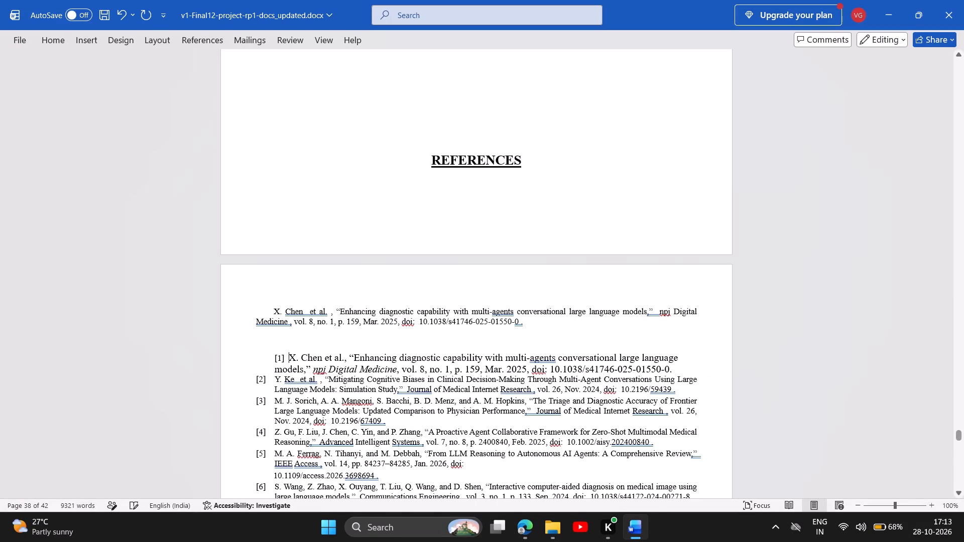
pyautogui.press('BackSpace')
pyautogui.click(273, 359)
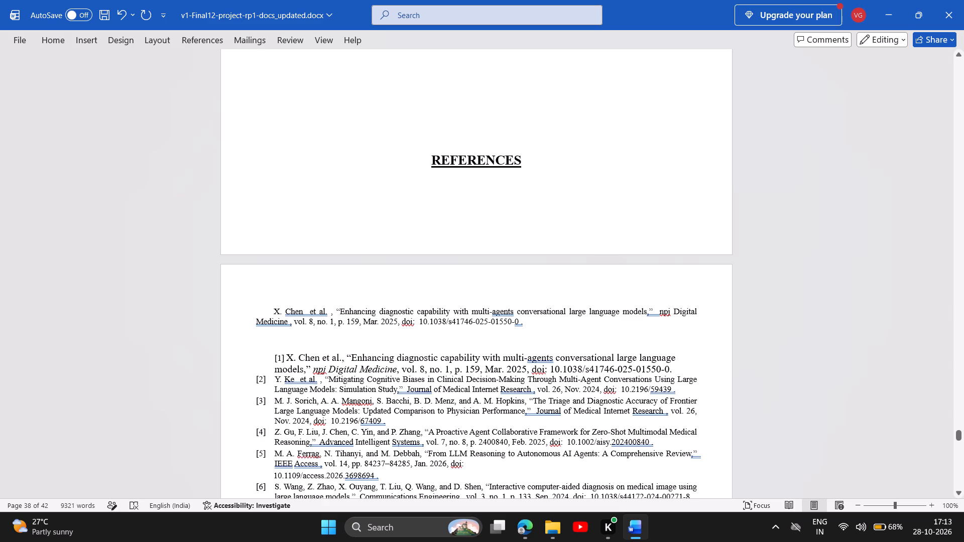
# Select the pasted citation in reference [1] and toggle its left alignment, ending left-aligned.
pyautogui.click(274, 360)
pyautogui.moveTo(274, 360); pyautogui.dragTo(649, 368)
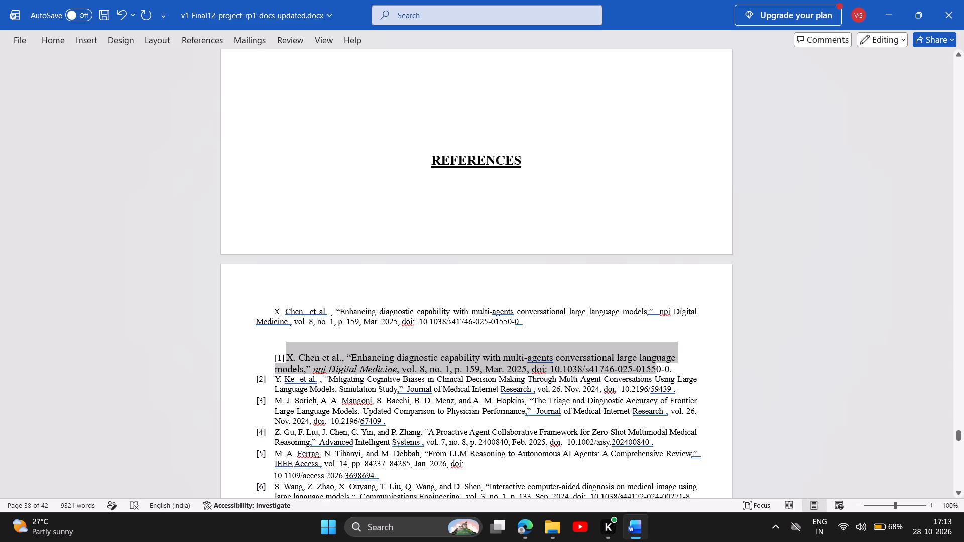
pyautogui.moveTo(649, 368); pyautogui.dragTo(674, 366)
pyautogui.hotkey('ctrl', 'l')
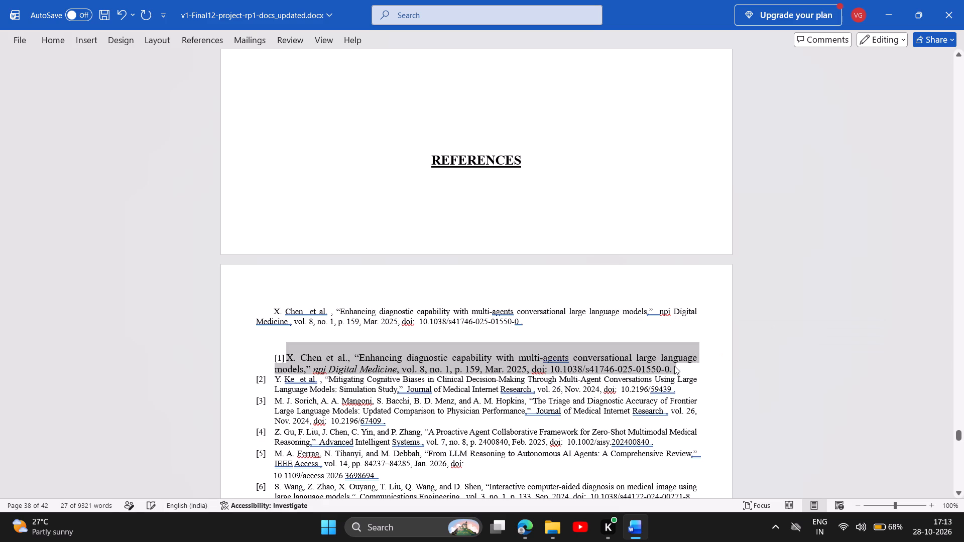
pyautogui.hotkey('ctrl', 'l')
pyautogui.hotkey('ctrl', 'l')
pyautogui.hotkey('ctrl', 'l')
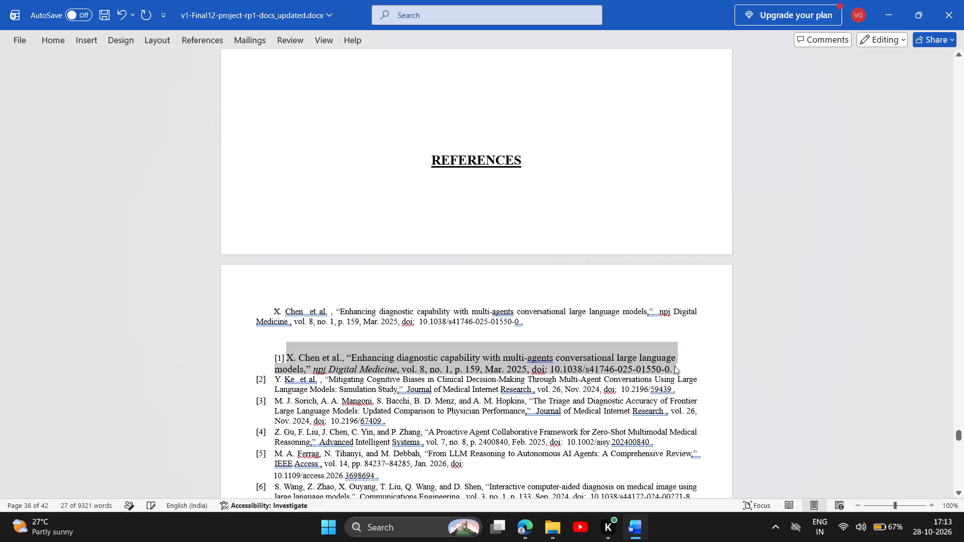
# Increase the indent of the numbered reference list from the start of reference [1].
pyautogui.scroll(1, 674, 366)
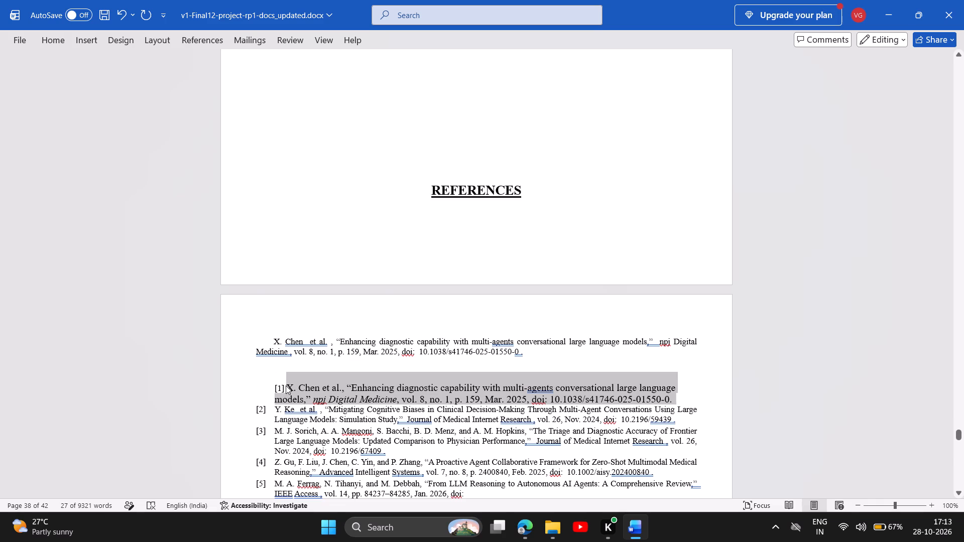
pyautogui.click(286, 385)
pyautogui.press('Tab')
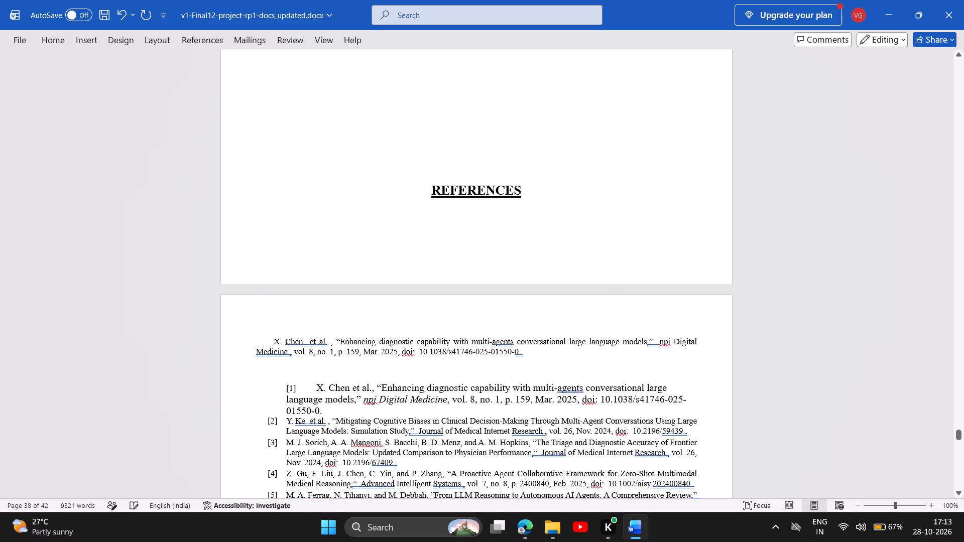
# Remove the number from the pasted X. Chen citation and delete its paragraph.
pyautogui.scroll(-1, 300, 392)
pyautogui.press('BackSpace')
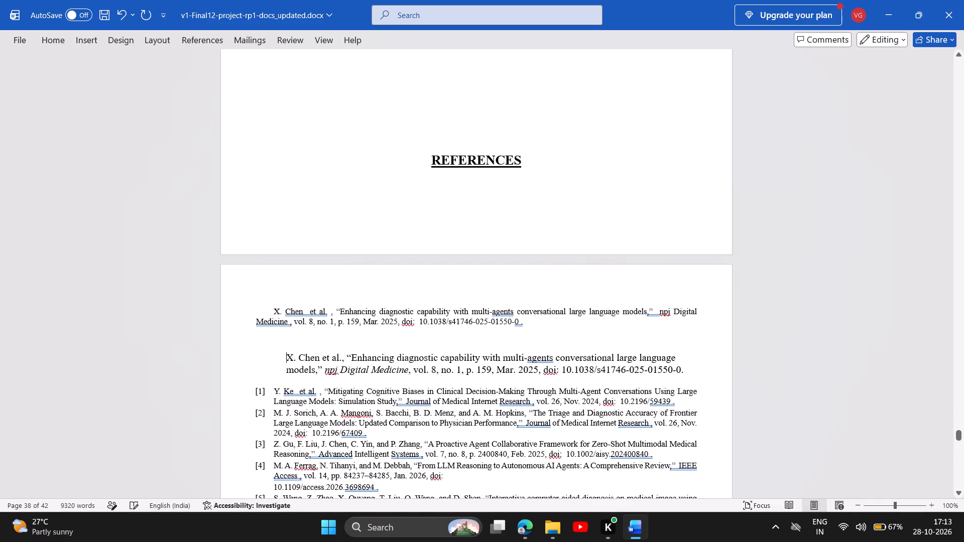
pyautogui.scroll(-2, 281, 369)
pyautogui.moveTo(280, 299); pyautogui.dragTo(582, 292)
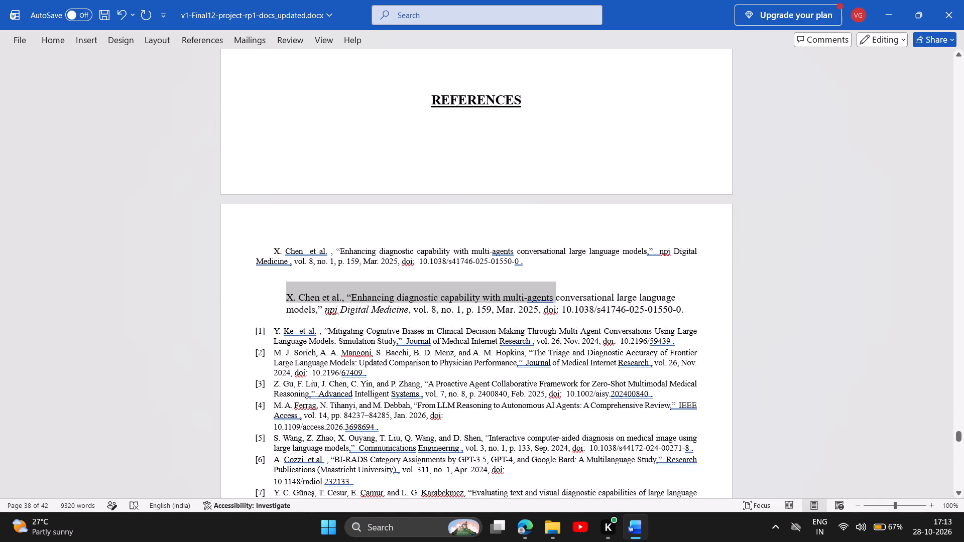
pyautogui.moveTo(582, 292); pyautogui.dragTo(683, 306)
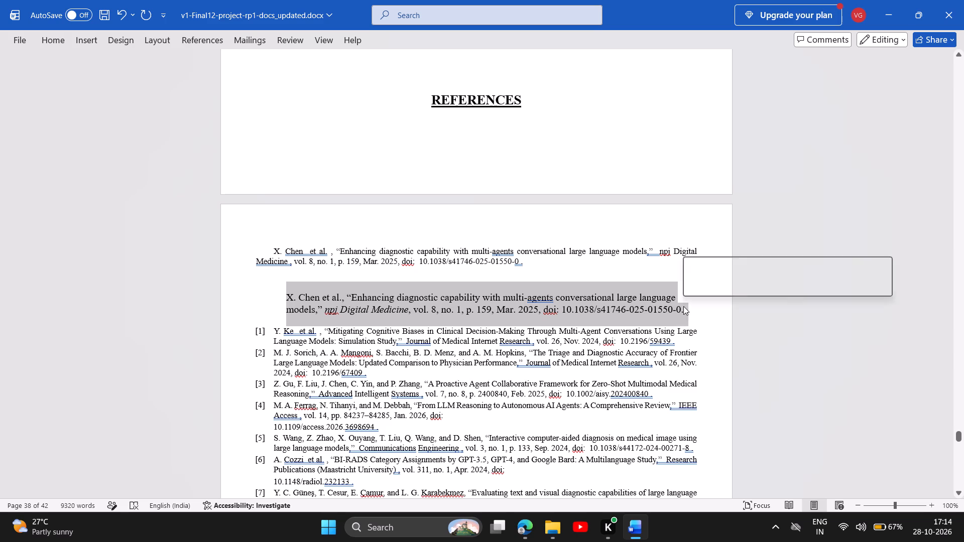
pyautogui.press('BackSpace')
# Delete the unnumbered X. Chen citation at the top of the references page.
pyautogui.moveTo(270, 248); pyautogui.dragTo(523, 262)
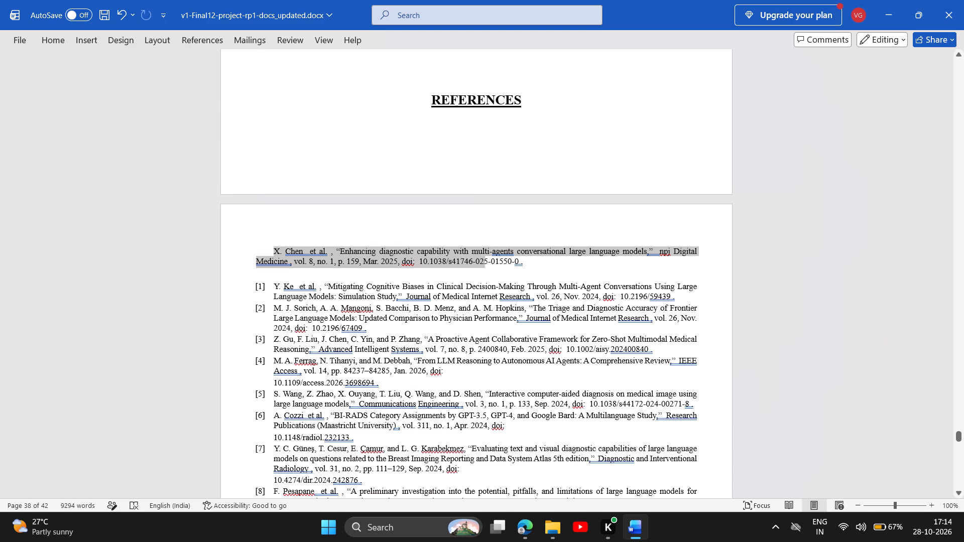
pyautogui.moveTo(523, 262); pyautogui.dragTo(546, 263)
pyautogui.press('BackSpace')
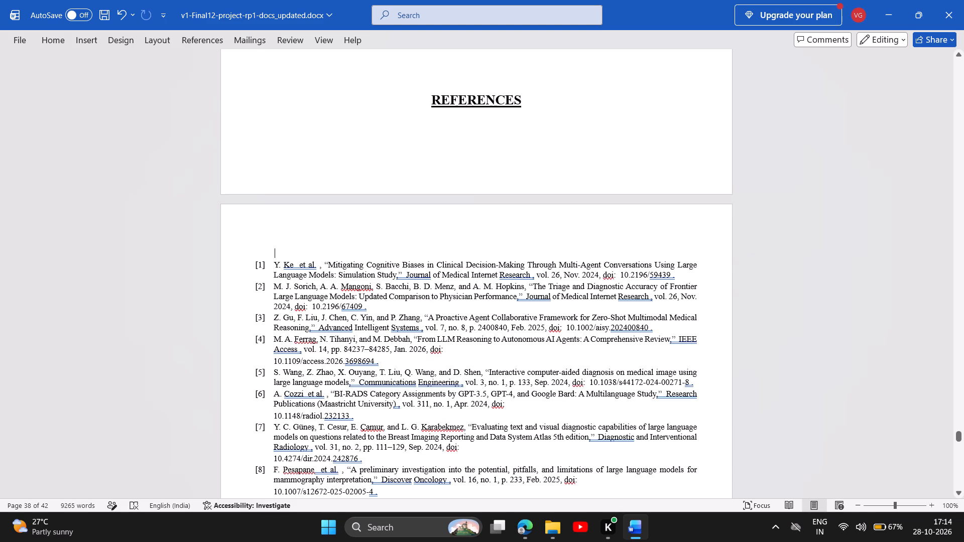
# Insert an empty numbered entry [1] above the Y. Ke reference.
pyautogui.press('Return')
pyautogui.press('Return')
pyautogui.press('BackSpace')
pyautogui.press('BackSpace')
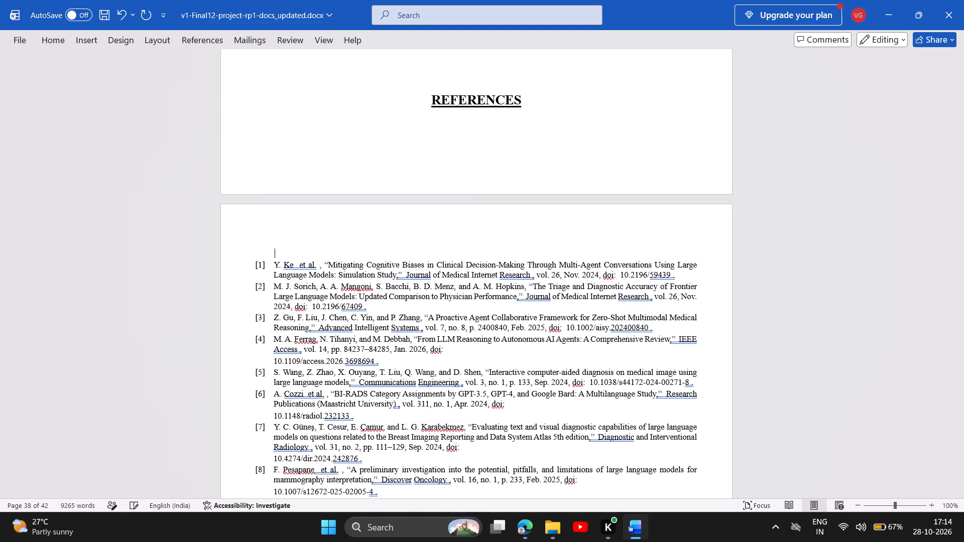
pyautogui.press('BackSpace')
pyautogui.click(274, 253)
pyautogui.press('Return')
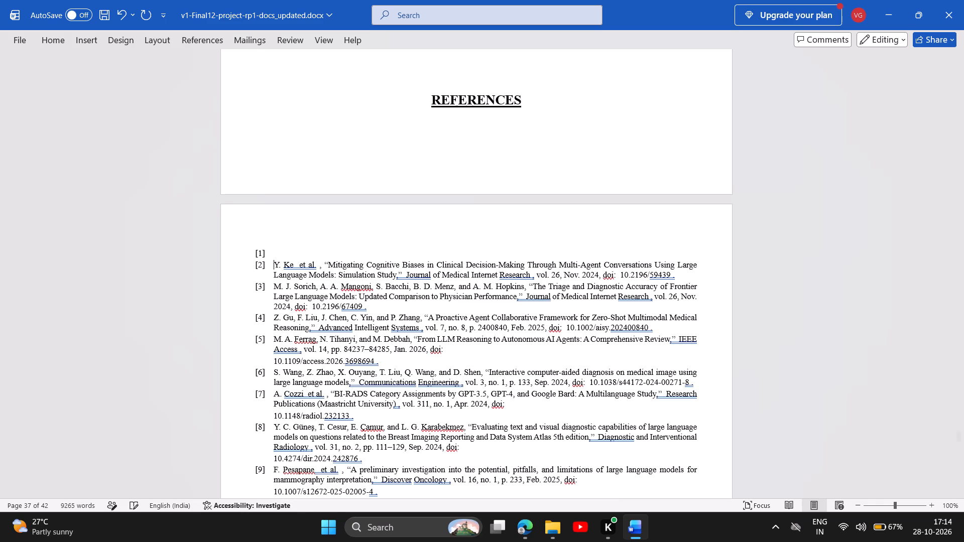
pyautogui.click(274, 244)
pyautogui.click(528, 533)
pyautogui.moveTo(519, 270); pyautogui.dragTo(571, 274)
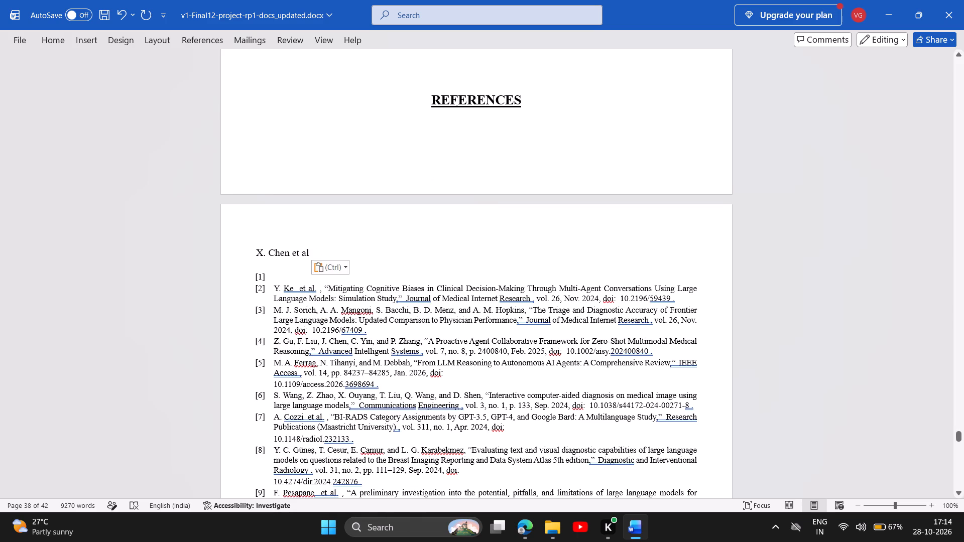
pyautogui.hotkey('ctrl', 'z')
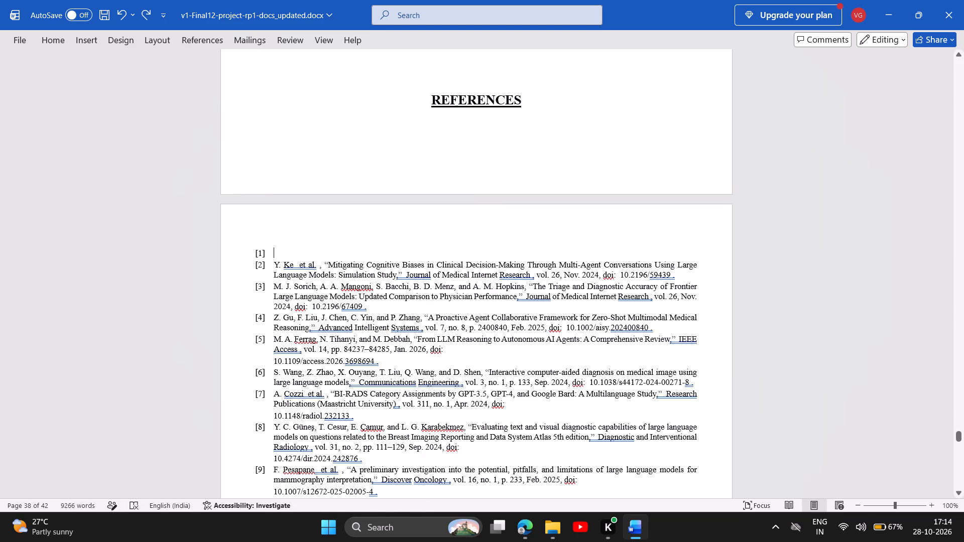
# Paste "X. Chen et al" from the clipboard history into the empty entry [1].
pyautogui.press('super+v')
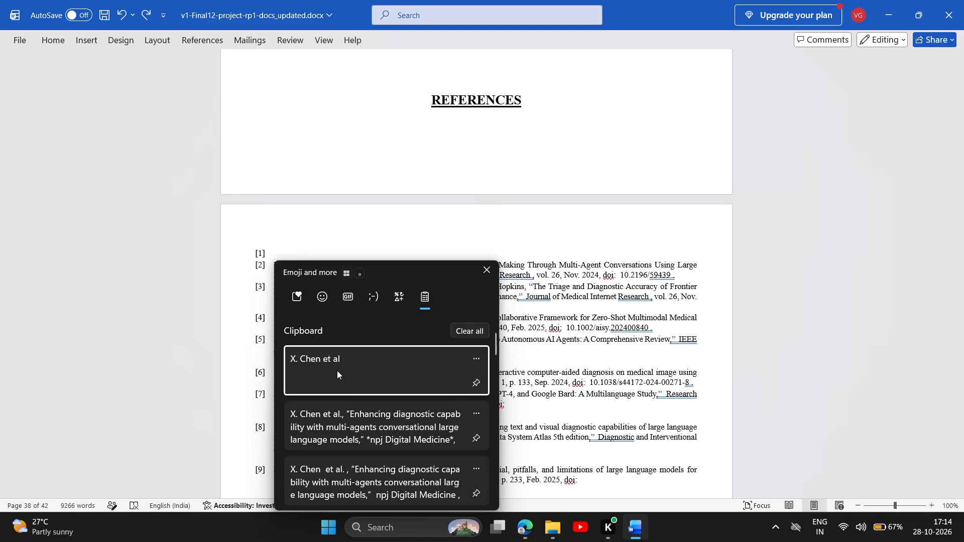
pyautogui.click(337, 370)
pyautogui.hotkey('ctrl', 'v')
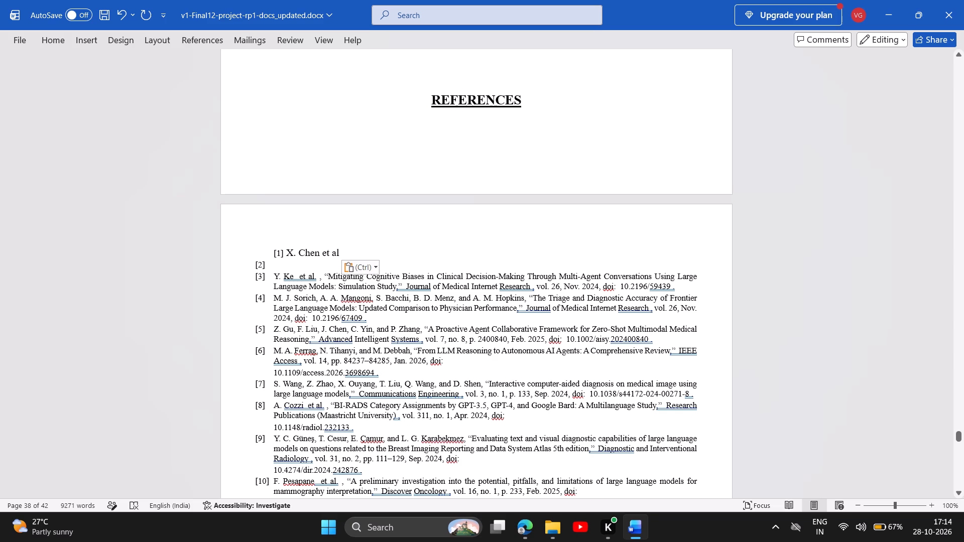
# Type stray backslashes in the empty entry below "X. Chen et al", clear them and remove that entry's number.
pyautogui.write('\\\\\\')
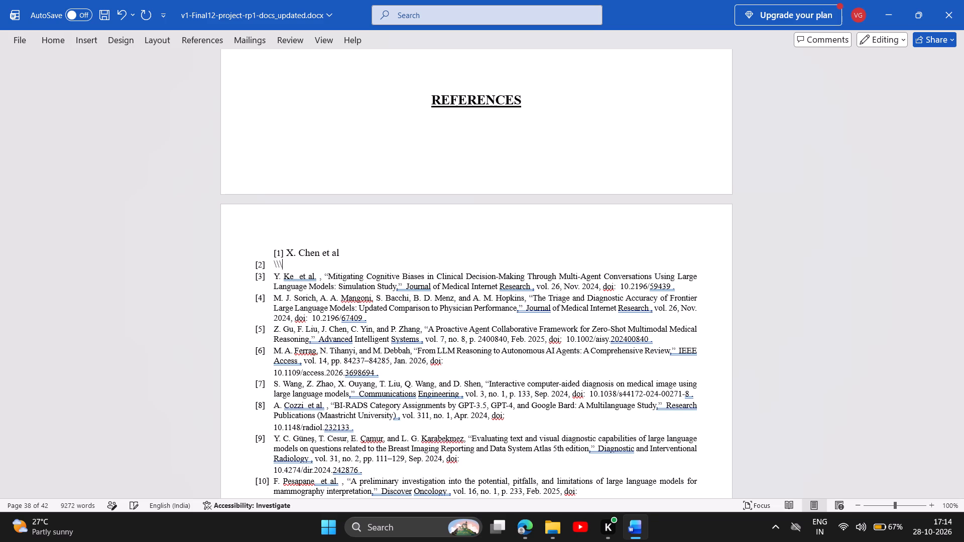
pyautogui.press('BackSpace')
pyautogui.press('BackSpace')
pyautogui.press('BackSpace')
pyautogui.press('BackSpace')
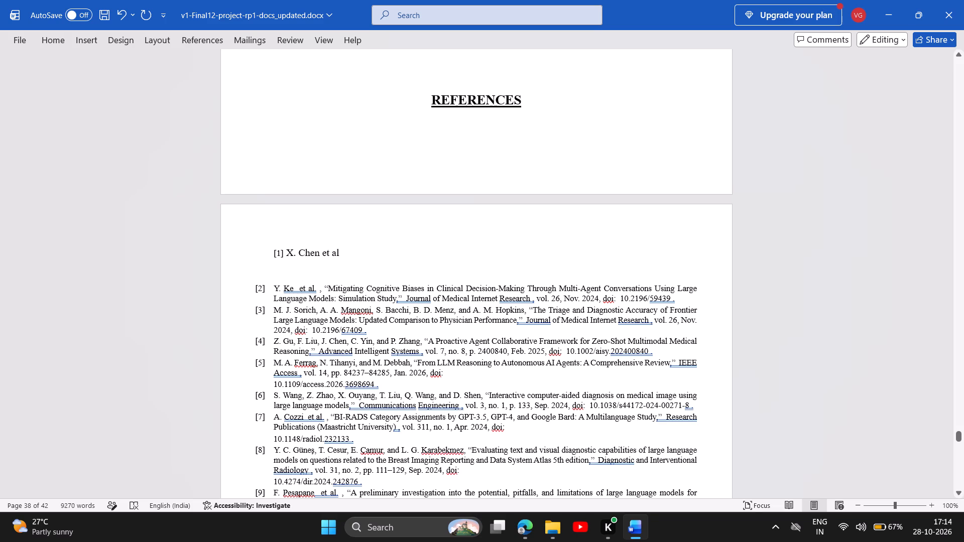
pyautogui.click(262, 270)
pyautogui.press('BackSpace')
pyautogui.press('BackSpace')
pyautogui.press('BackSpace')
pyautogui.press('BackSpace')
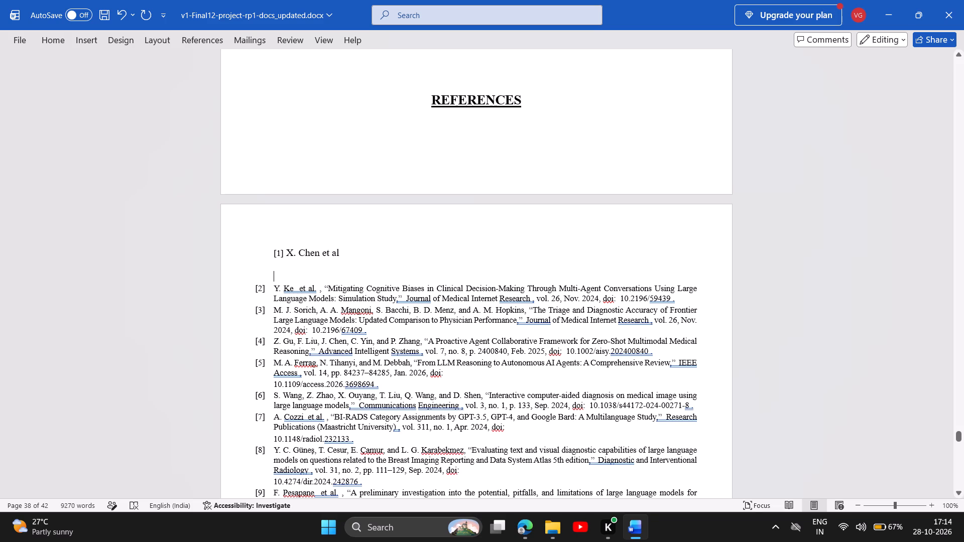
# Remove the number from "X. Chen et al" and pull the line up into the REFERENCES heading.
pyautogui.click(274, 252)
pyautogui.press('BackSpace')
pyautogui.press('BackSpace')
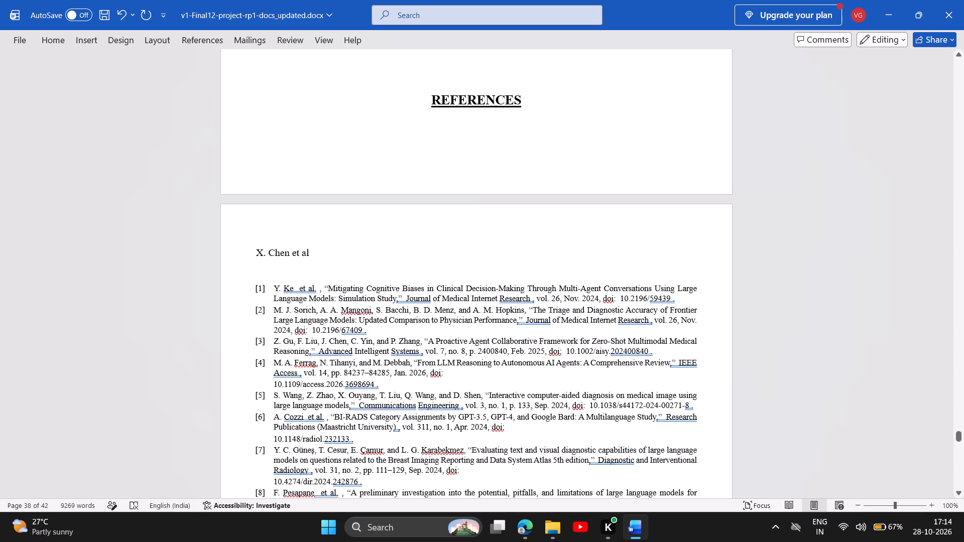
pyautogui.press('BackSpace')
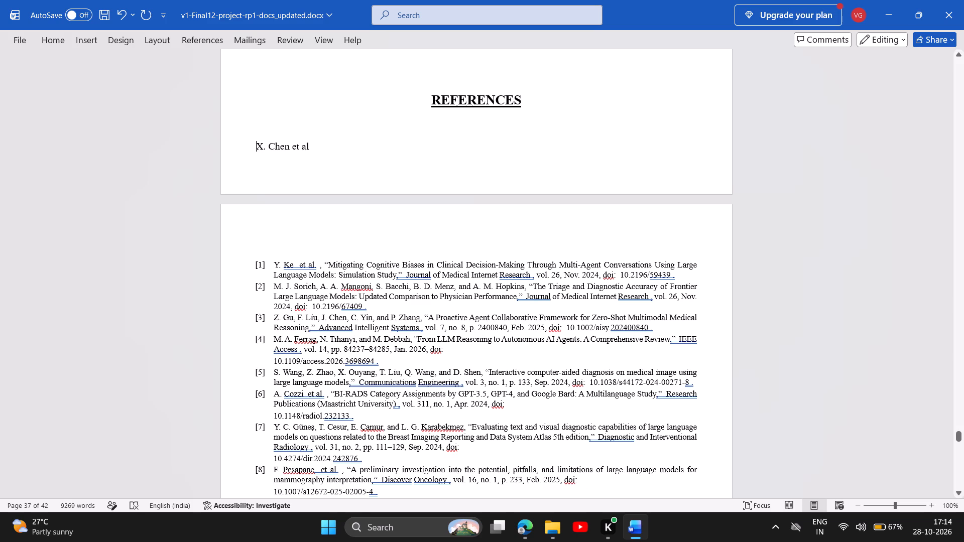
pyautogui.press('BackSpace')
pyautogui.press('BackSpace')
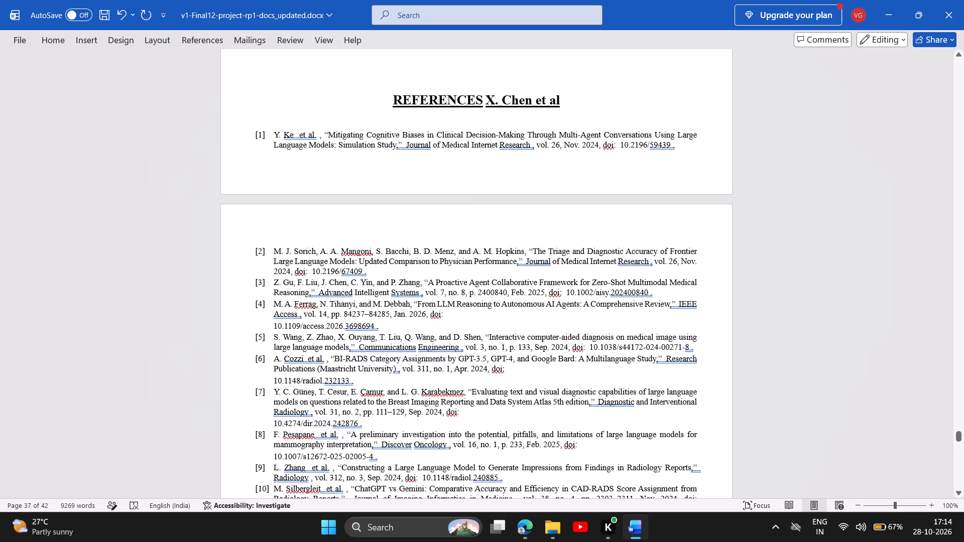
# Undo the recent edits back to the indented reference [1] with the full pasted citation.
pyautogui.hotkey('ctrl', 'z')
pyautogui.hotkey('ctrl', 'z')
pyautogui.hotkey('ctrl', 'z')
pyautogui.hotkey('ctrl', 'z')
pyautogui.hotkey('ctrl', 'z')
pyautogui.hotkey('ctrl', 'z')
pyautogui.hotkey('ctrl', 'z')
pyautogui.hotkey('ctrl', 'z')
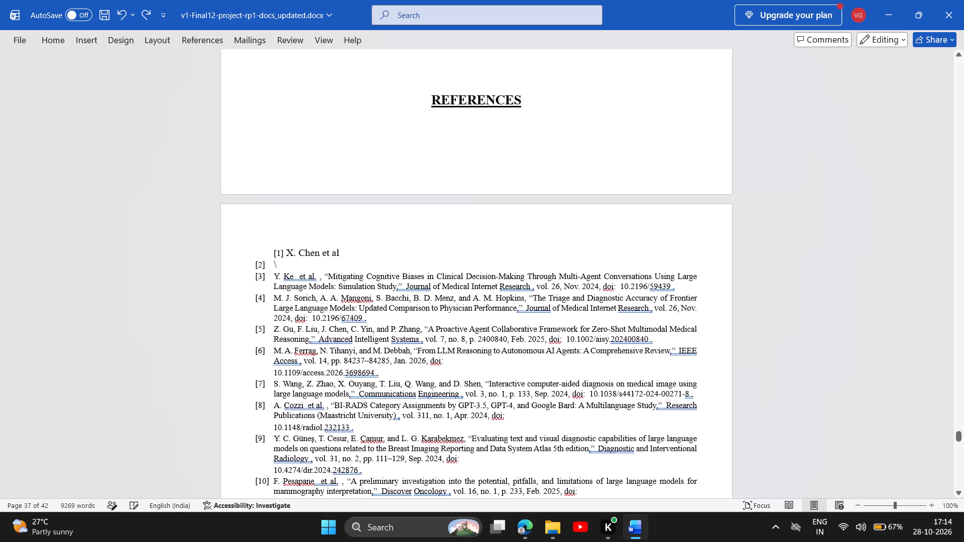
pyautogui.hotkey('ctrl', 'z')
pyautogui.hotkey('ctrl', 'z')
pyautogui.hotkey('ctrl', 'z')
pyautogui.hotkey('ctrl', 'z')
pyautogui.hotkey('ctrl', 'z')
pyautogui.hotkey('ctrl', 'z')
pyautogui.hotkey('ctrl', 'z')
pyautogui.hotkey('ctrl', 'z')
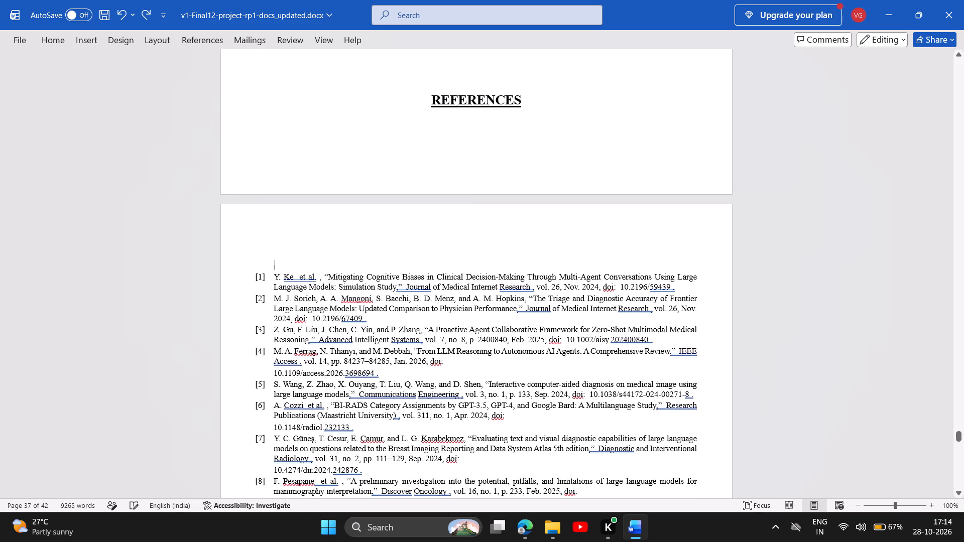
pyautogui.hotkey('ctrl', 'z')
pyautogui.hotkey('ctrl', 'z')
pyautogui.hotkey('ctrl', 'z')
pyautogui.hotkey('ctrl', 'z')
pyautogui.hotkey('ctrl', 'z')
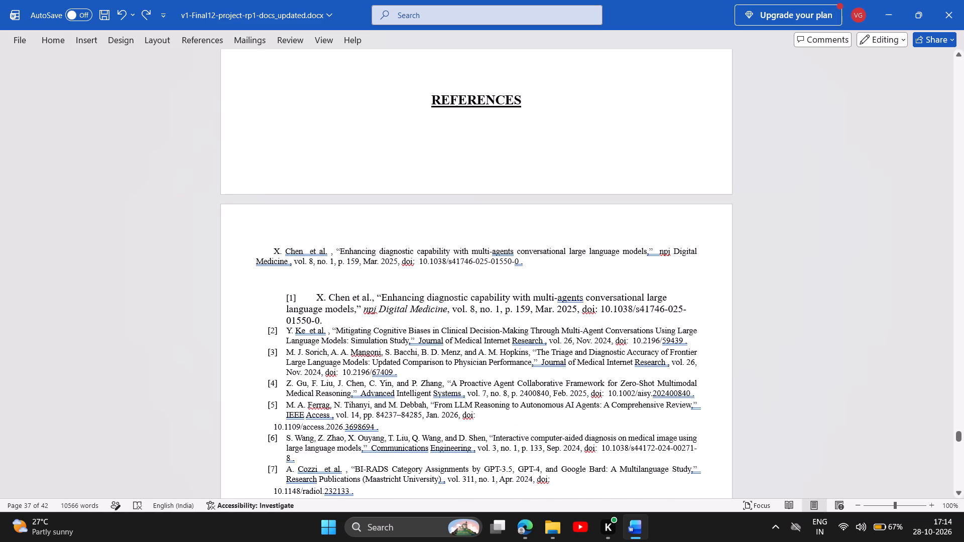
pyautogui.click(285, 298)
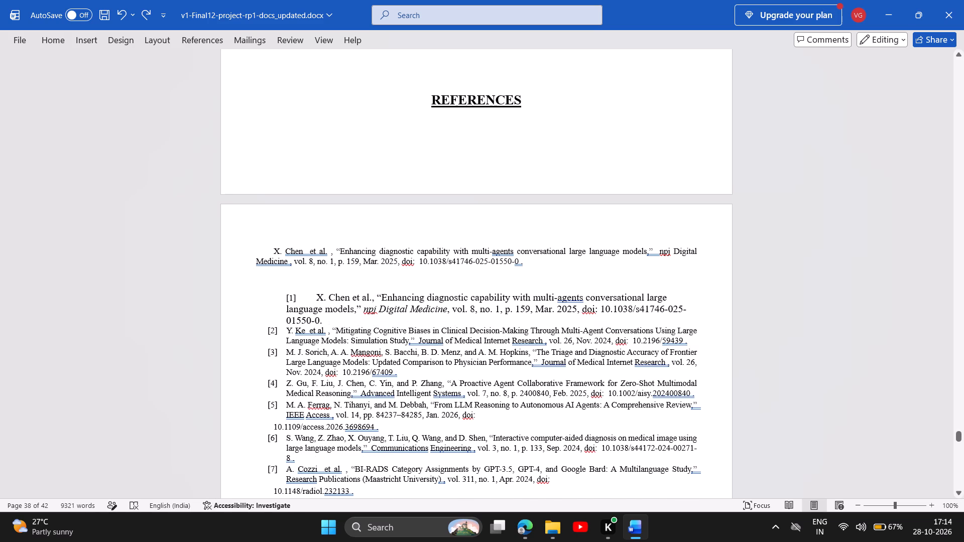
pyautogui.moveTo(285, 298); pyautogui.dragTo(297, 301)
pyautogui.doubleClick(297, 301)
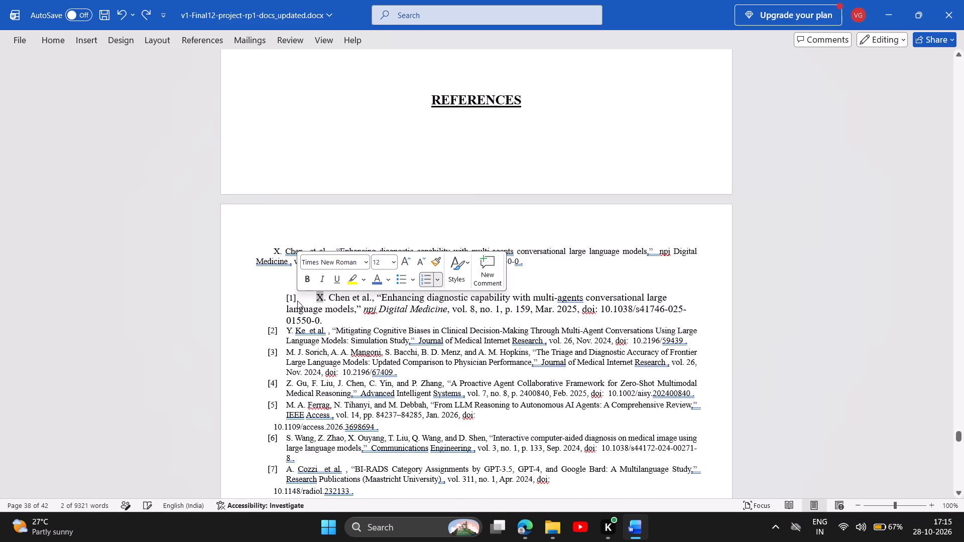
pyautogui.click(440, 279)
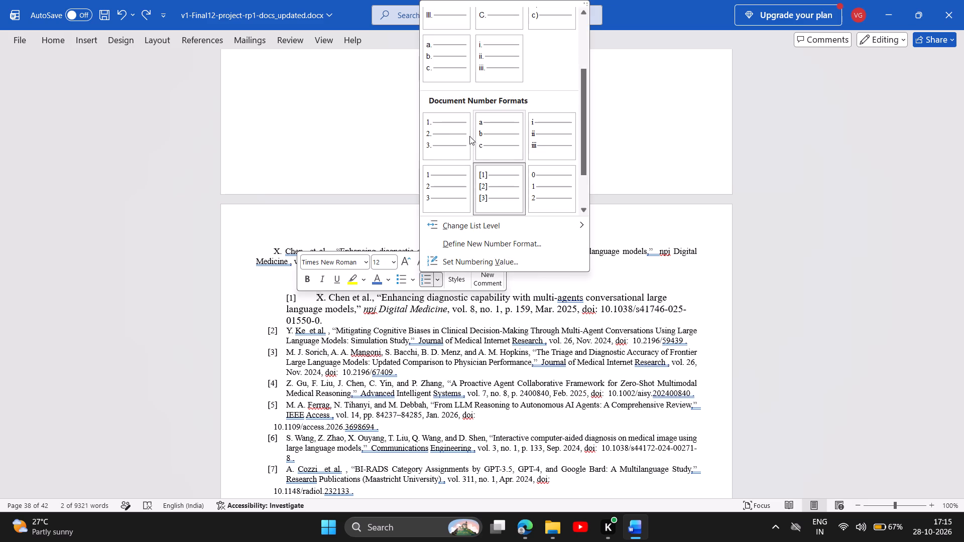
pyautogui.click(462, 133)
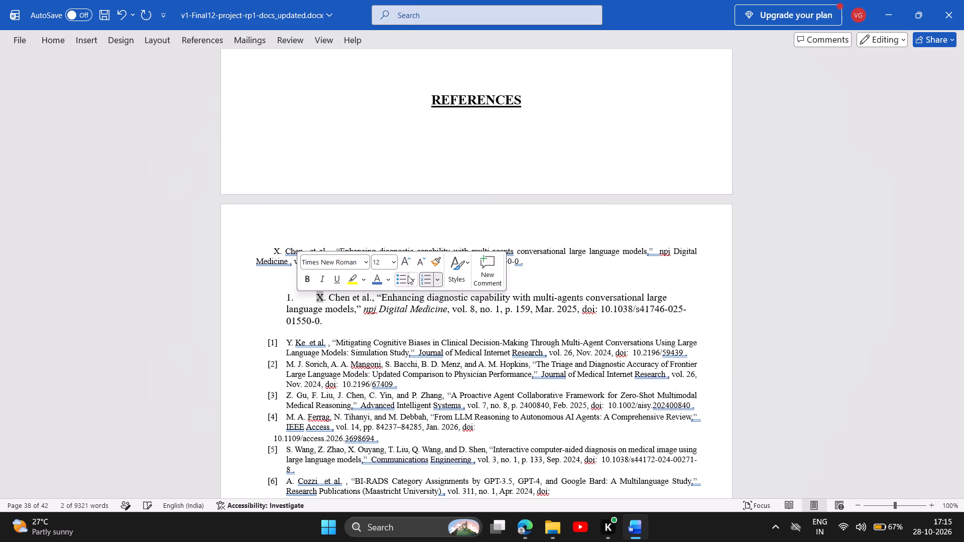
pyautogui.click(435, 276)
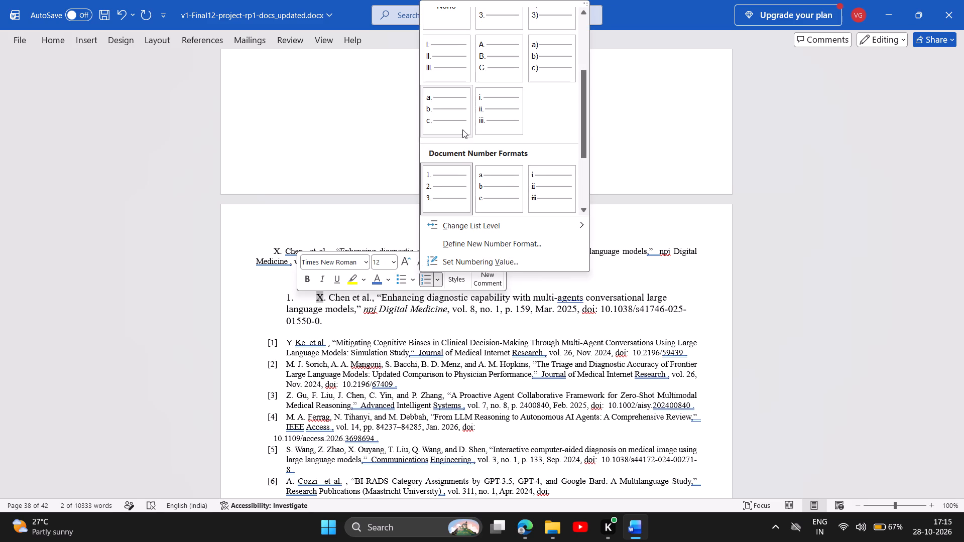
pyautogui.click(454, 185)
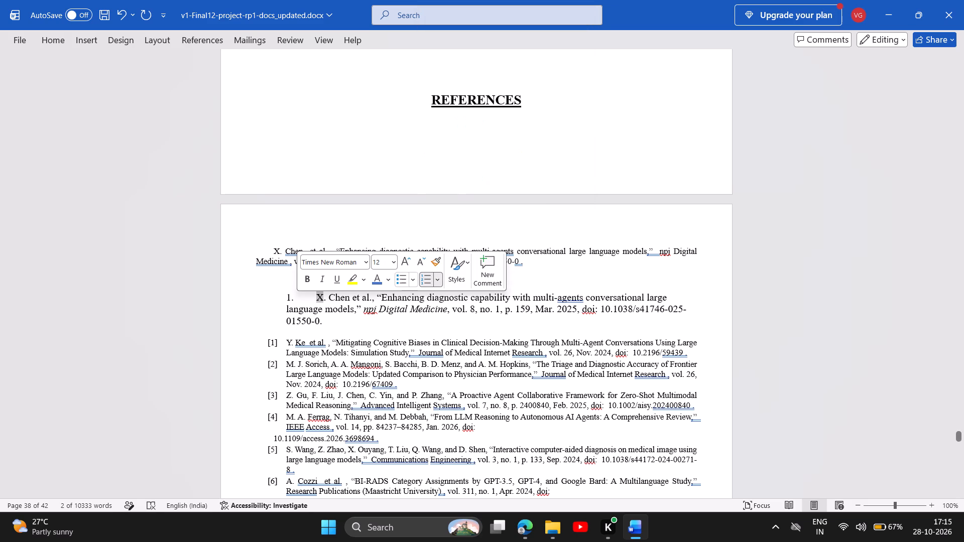
# Remove the list number from the larger-font X. Chen citation.
pyautogui.click(324, 325)
pyautogui.click(294, 300)
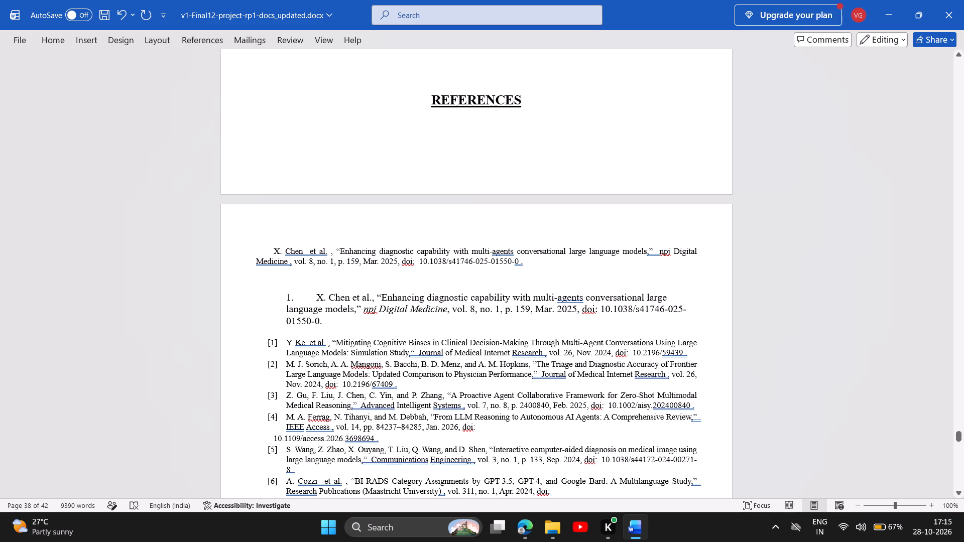
pyautogui.press('BackSpace')
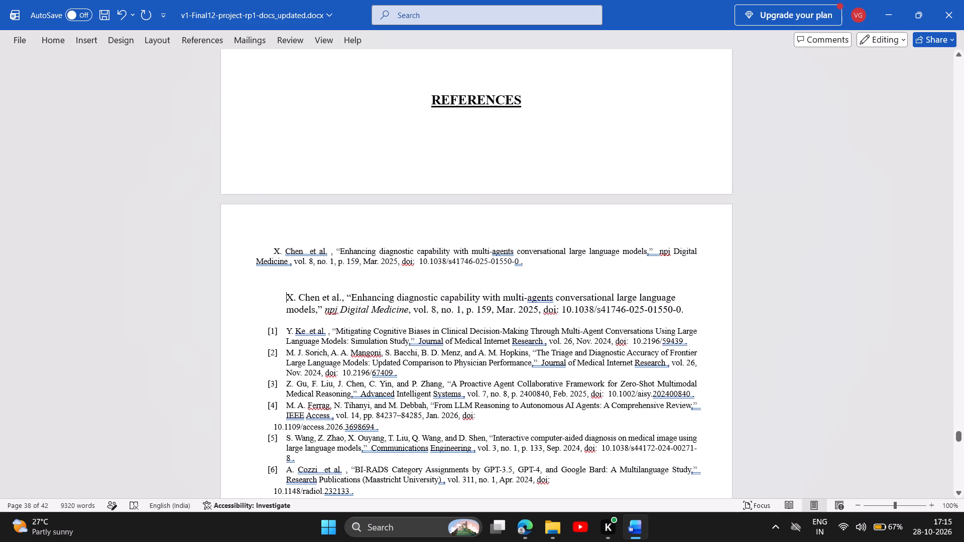
# Delete the duplicate unnumbered X. Chen citation at the top of the page along with the empty lines it leaves.
pyautogui.moveTo(263, 251); pyautogui.dragTo(531, 261)
pyautogui.press('BackSpace')
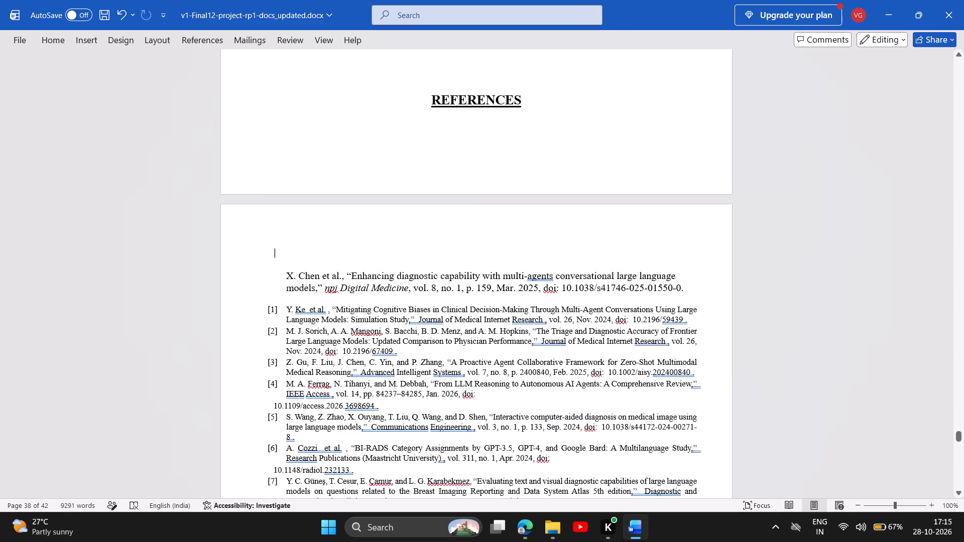
pyautogui.press('BackSpace')
pyautogui.press('BackSpace')
pyautogui.press('BackSpace')
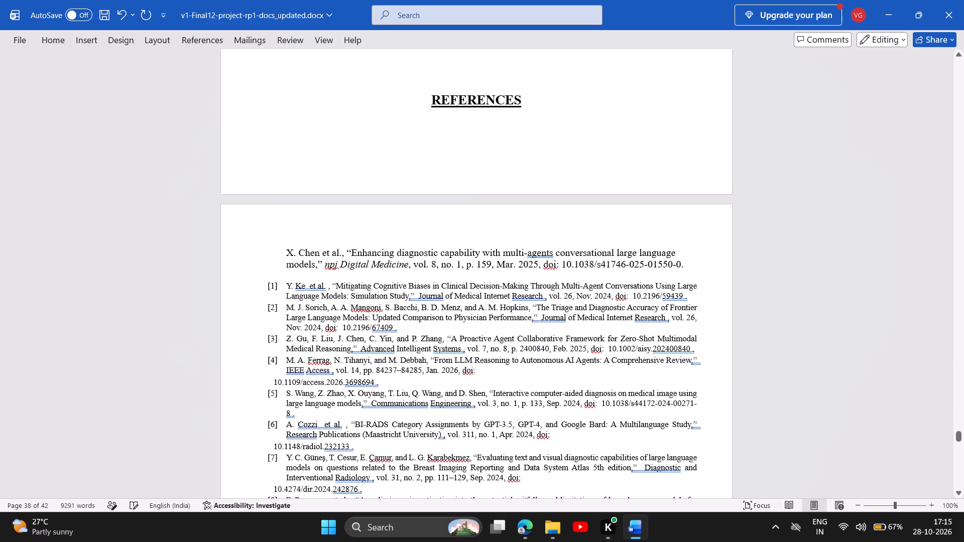
# Set the font size of the whole X. Chen citation to 10.
pyautogui.moveTo(287, 251); pyautogui.dragTo(689, 259)
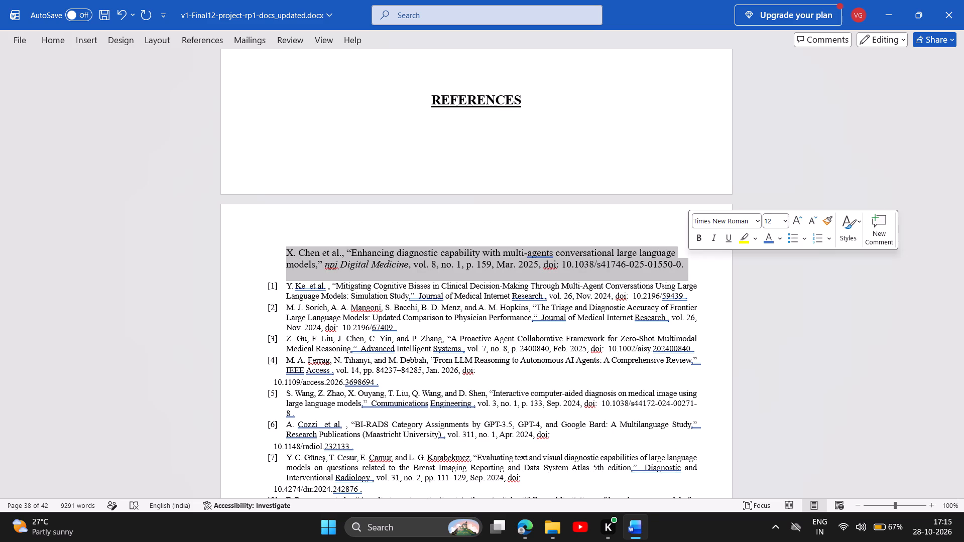
pyautogui.click(785, 221)
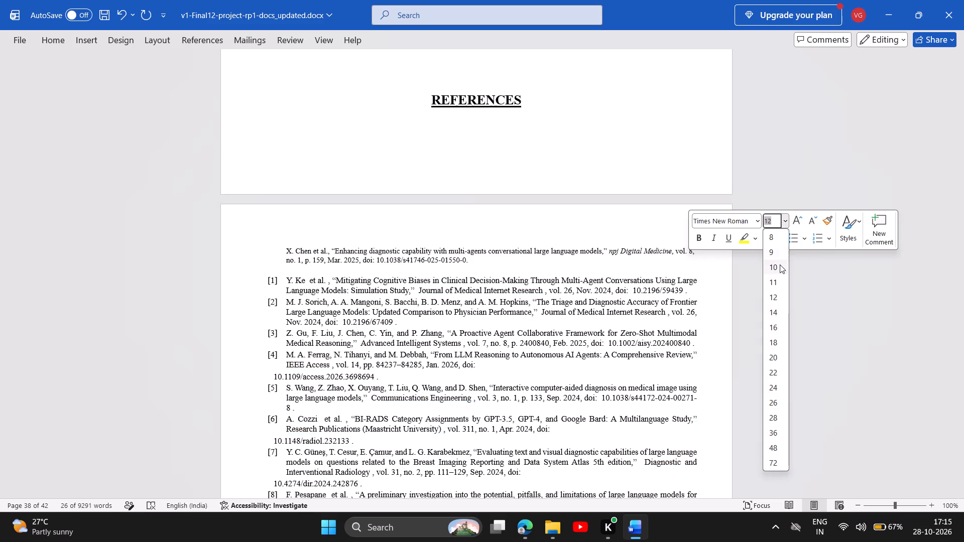
pyautogui.click(779, 265)
pyautogui.click(618, 255)
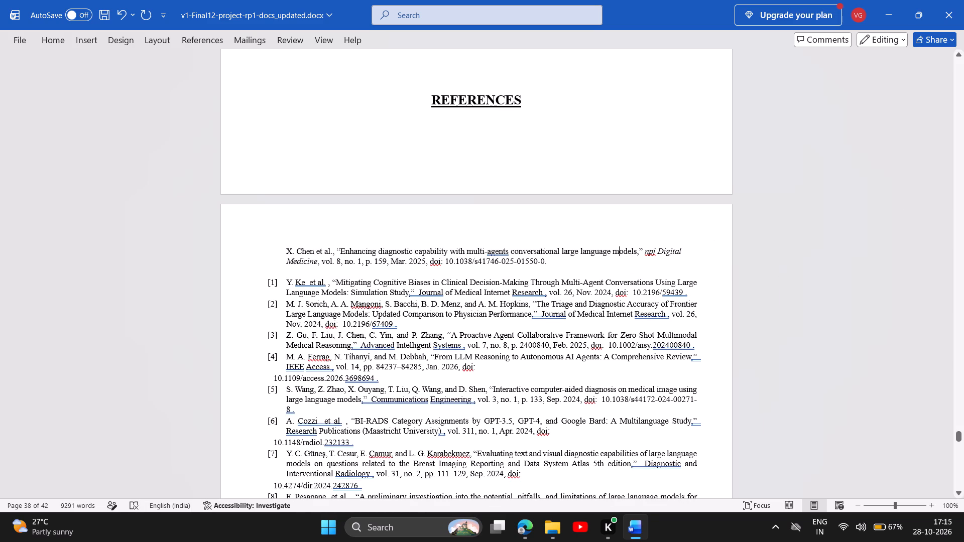
# Insert an empty line above the X. Chen citation and indent both of its lines to align with the other entries' text.
pyautogui.click(284, 253)
pyautogui.press('BackSpace')
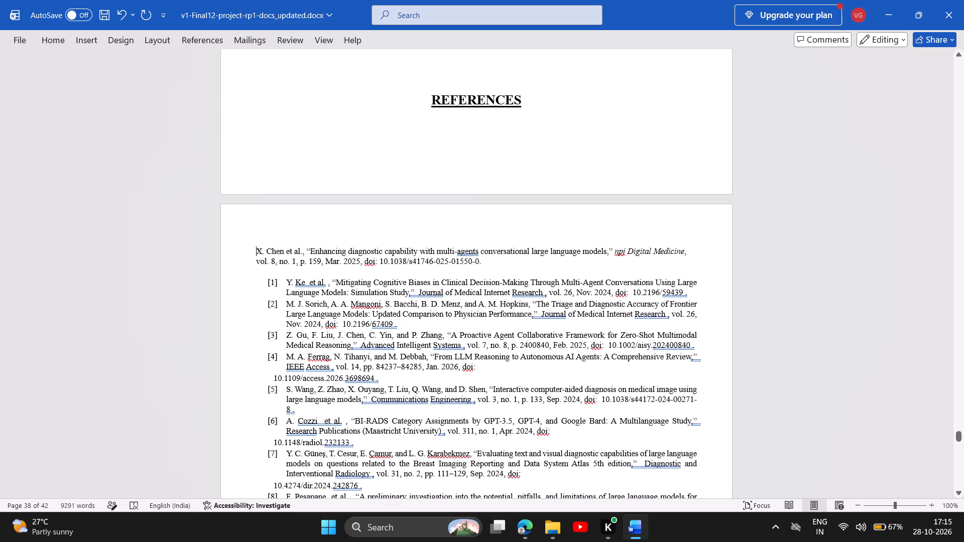
pyautogui.press('Tab')
pyautogui.press('Tab')
pyautogui.press('Return')
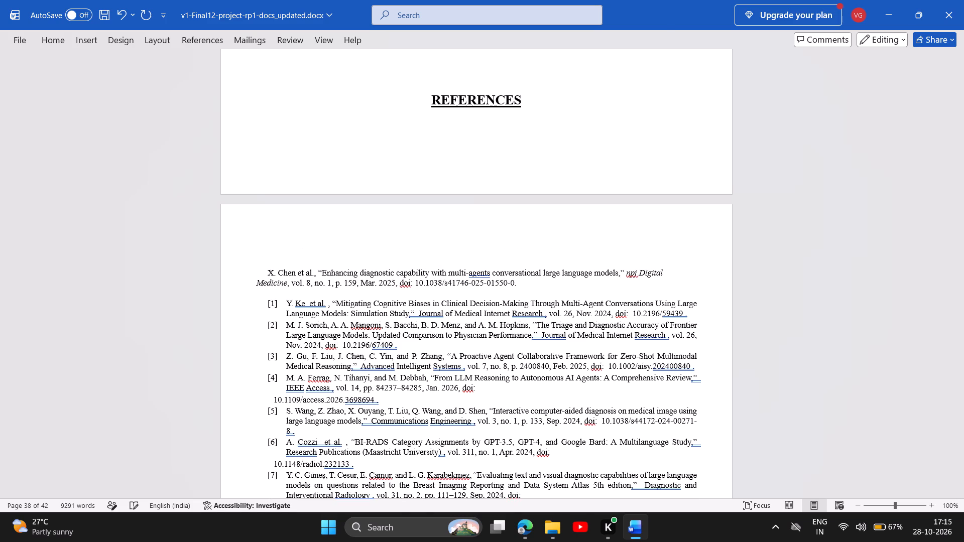
pyautogui.press('Tab')
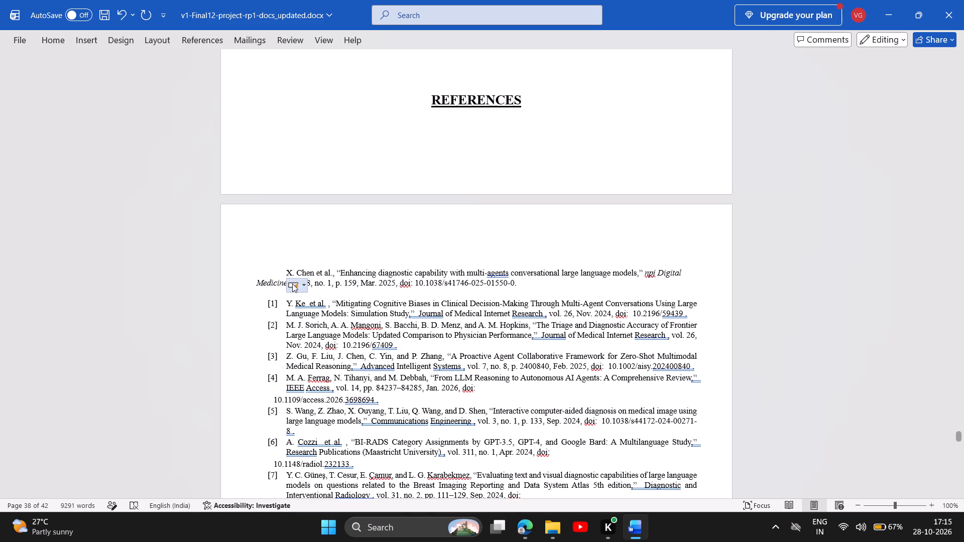
pyautogui.click(292, 284)
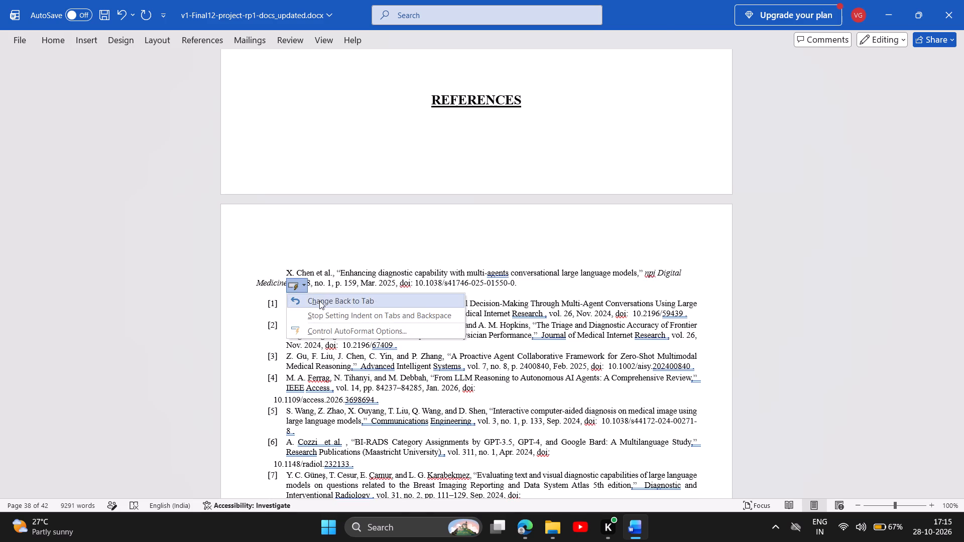
pyautogui.click(319, 301)
pyautogui.click(286, 275)
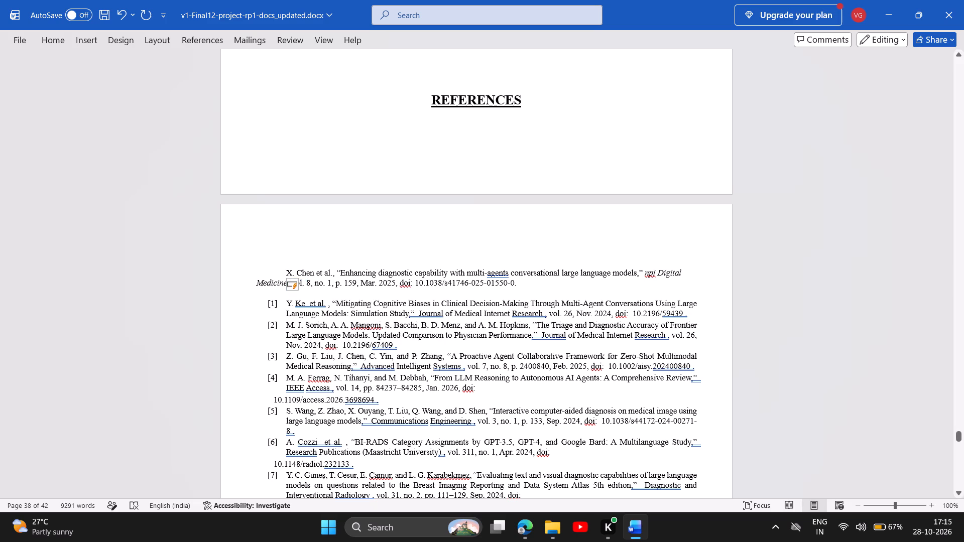
pyautogui.click(259, 284)
pyautogui.press('Tab')
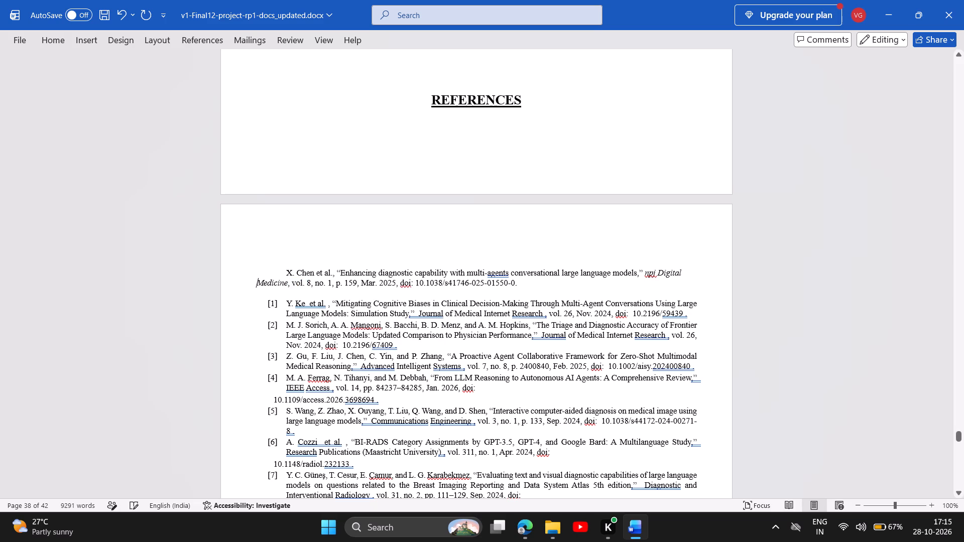
pyautogui.press('Tab')
pyautogui.press('Tab')
pyautogui.press('Tab')
# Copy the whole reference list, from the X. Chen citation through entry [46].
pyautogui.click(279, 276)
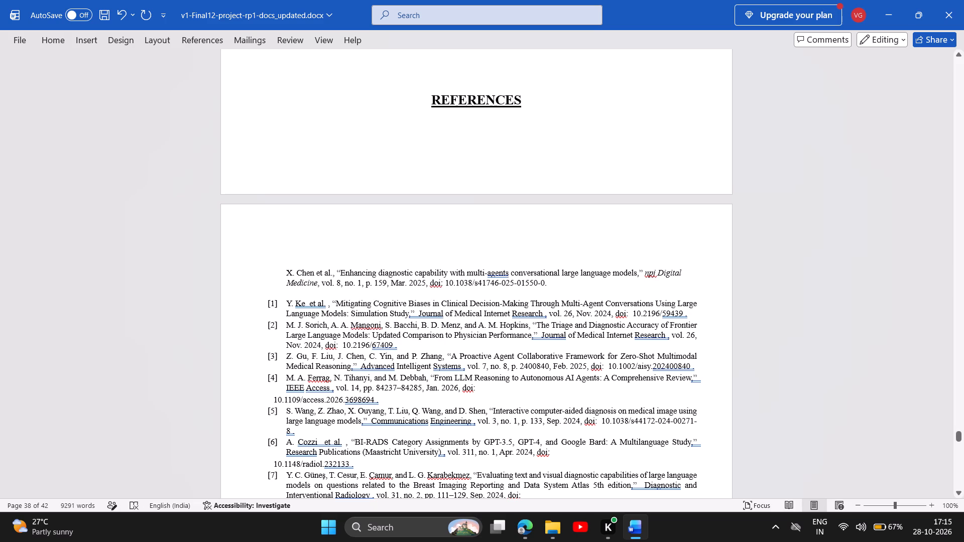
pyautogui.moveTo(280, 277); pyautogui.dragTo(474, 382)
pyautogui.scroll(-3, 472, 376)
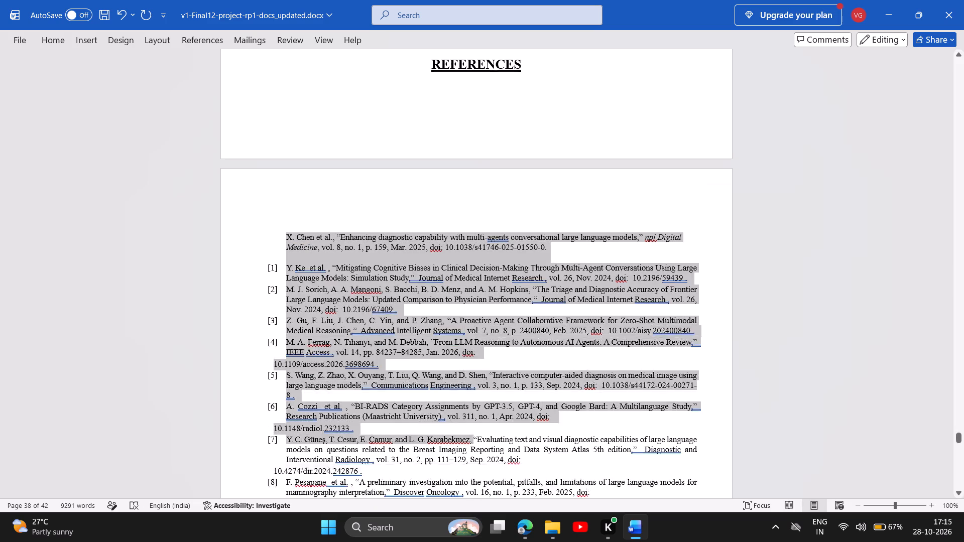
pyautogui.scroll(-6, 474, 382)
pyautogui.moveTo(474, 382); pyautogui.dragTo(391, 364)
pyautogui.scroll(-9, 479, 405)
pyautogui.scroll(-6, 422, 373)
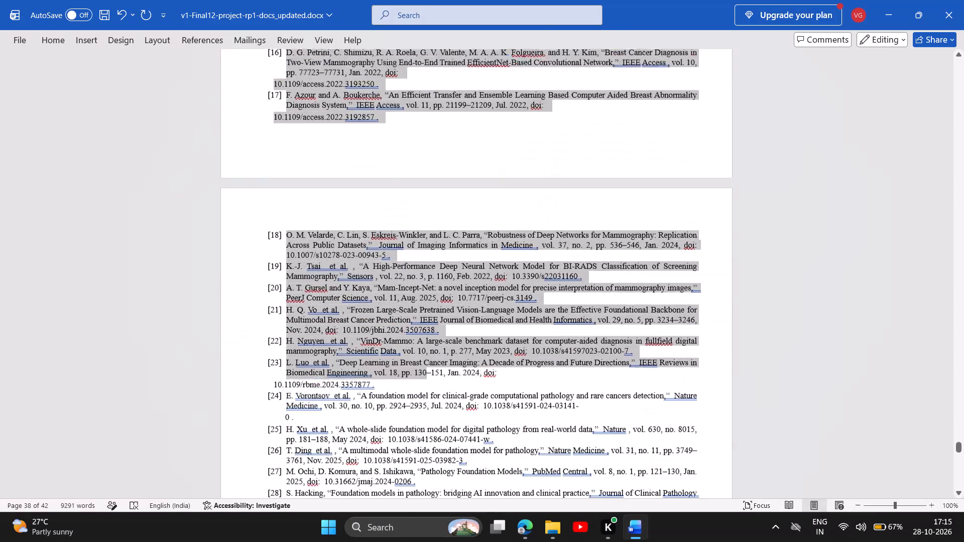
pyautogui.scroll(-5, 391, 364)
pyautogui.moveTo(391, 364); pyautogui.dragTo(439, 384)
pyautogui.scroll(-5, 385, 361)
pyautogui.scroll(-5, 323, 337)
pyautogui.scroll(-8, 376, 358)
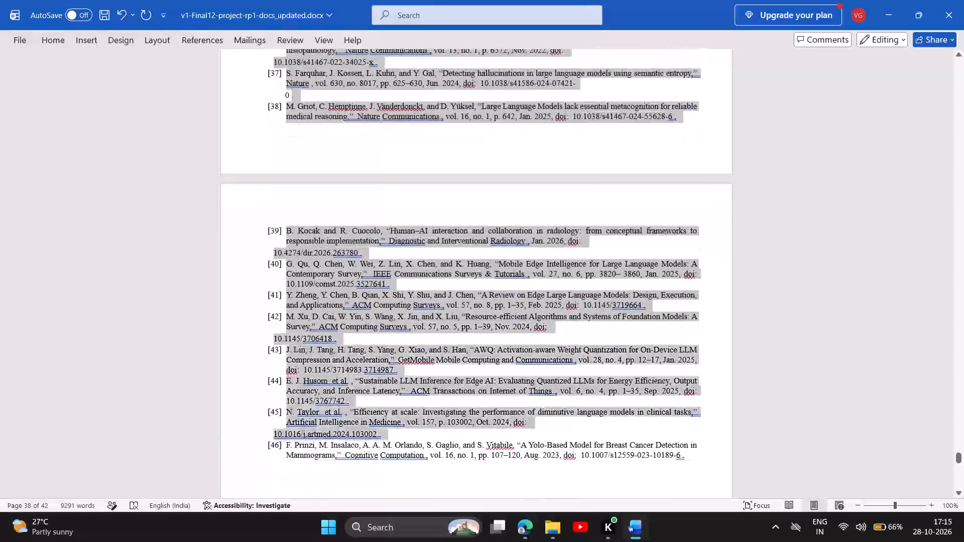
pyautogui.scroll(-4, 439, 384)
pyautogui.moveTo(439, 384); pyautogui.dragTo(708, 280)
pyautogui.scroll(-2, 707, 280)
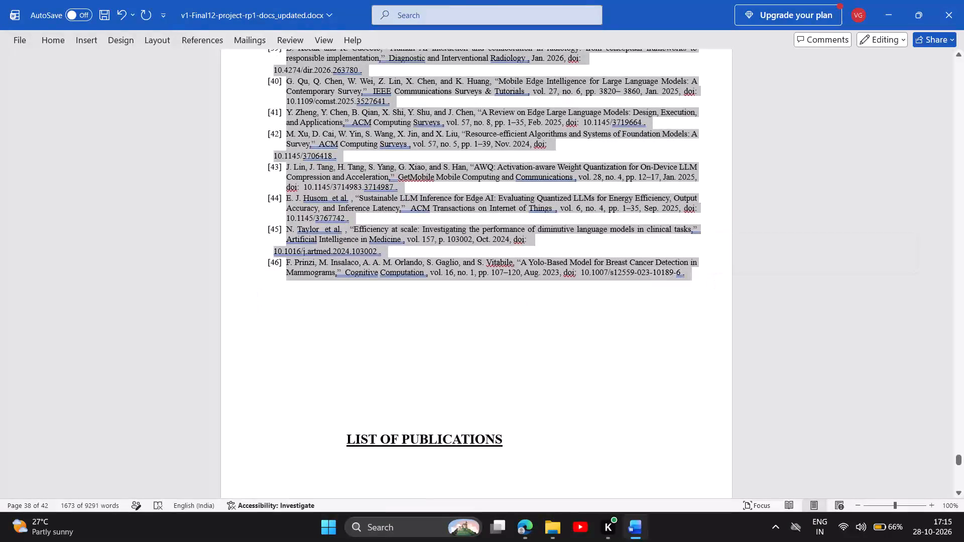
pyautogui.scroll(-8, 691, 286)
pyautogui.scroll(5, 617, 308)
pyautogui.hotkey('ctrl', 'c')
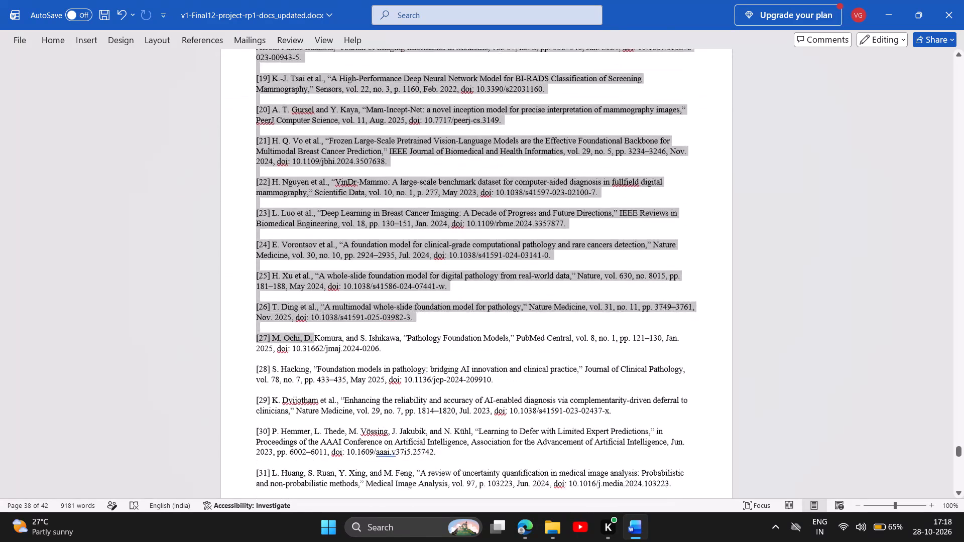
pyautogui.scroll(-2, 315, 324)
pyautogui.moveTo(315, 324); pyautogui.dragTo(438, 400)
pyautogui.scroll(-18, 316, 336)
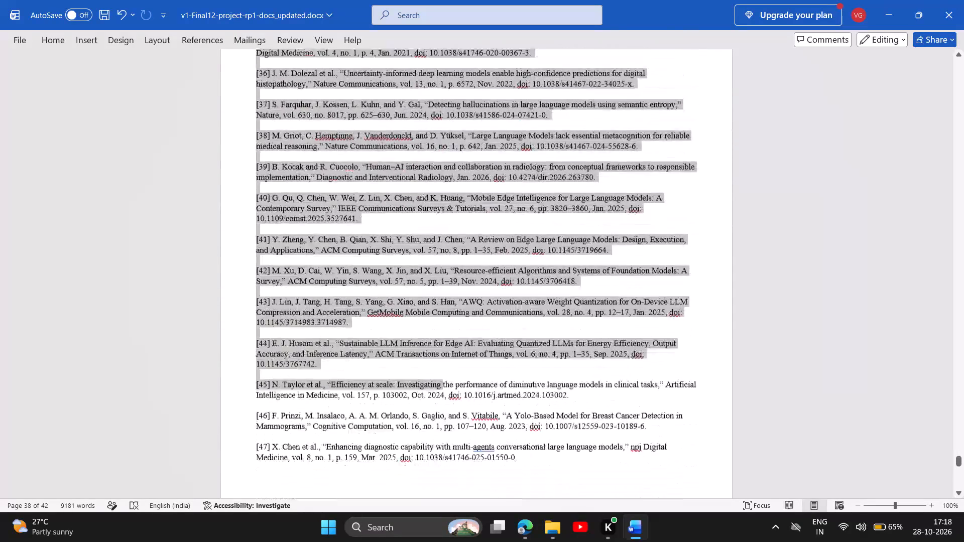
pyautogui.scroll(-4, 438, 400)
pyautogui.moveTo(438, 400); pyautogui.dragTo(545, 279)
pyautogui.scroll(-3, 539, 353)
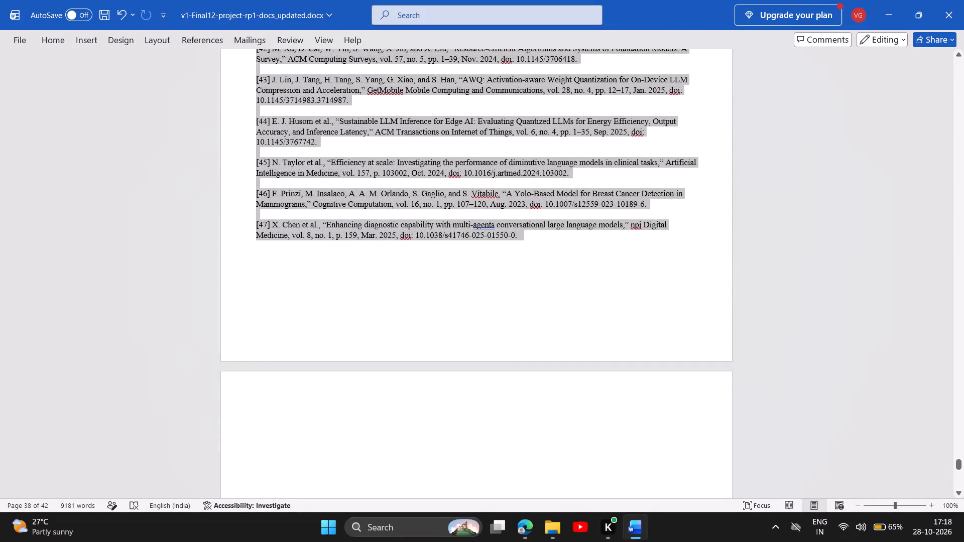
pyautogui.moveTo(545, 279); pyautogui.dragTo(525, 237)
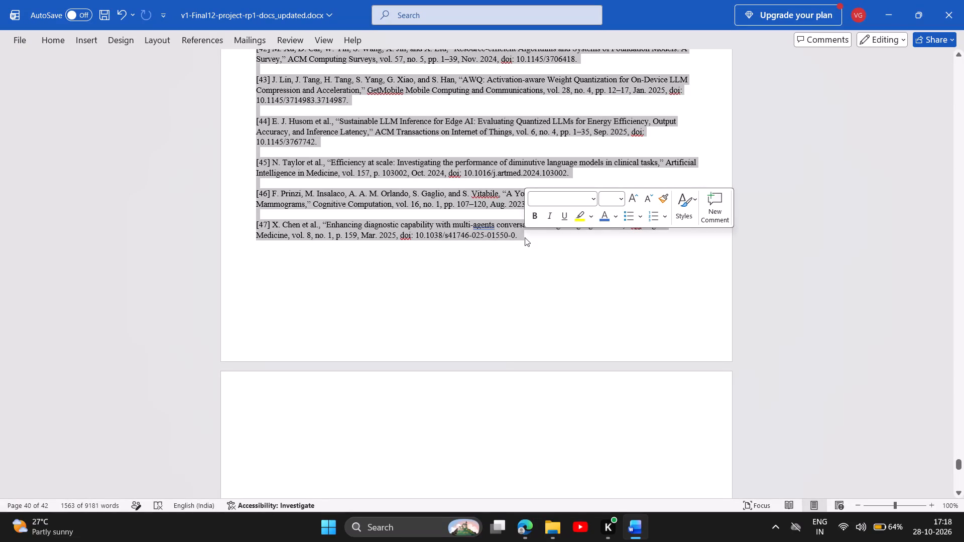
pyautogui.hotkey('ctrl', 'v')
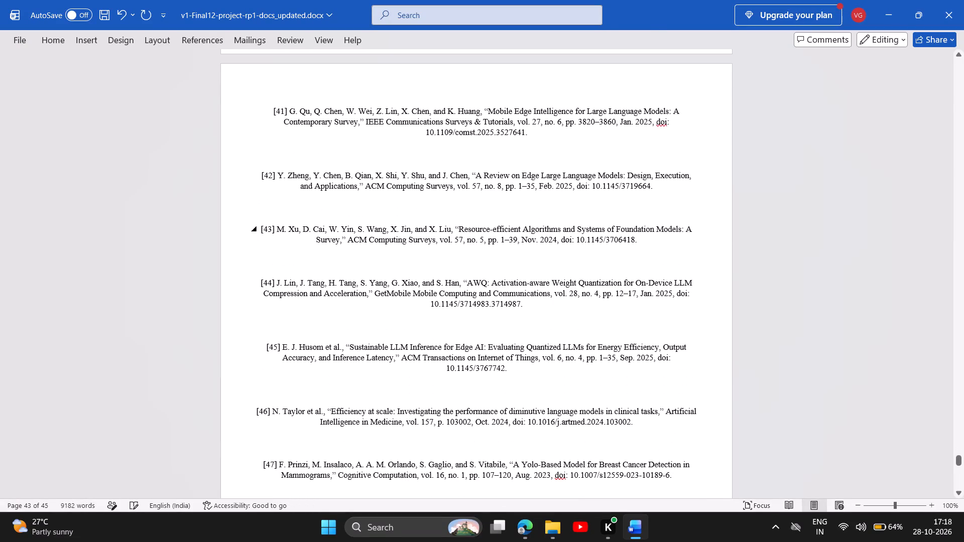
# Select all pasted references from [1] X. Chen to [47] F. Prinzi and left-align them.
pyautogui.scroll(20, 529, 241)
pyautogui.scroll(10, 529, 241)
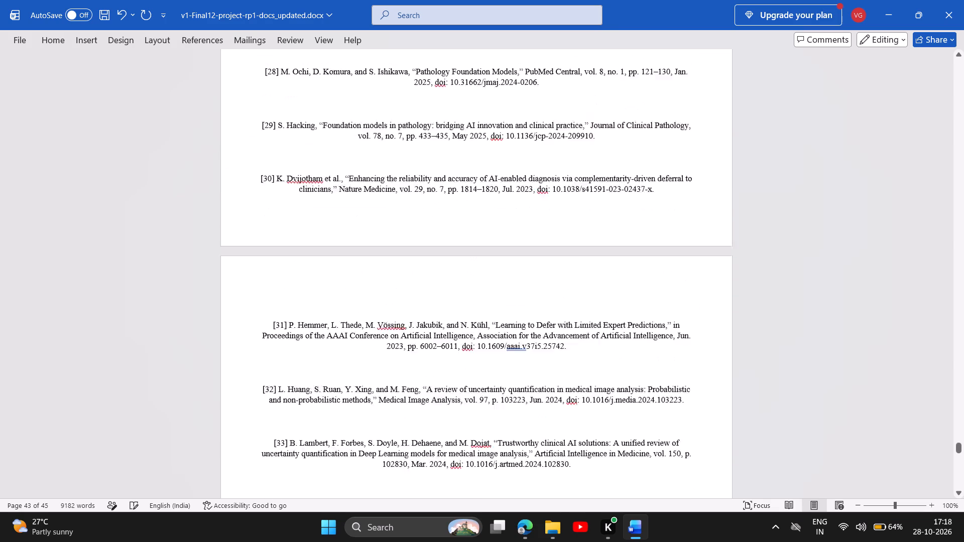
pyautogui.scroll(20, 385, 265)
pyautogui.scroll(2, 385, 265)
pyautogui.scroll(9, 302, 266)
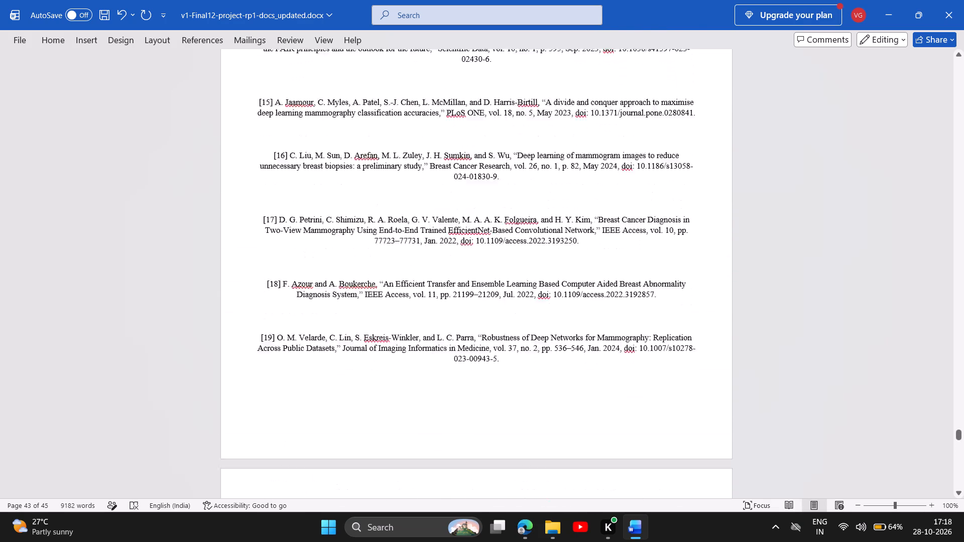
pyautogui.scroll(8, 295, 265)
pyautogui.scroll(20, 295, 265)
pyautogui.scroll(3, 295, 265)
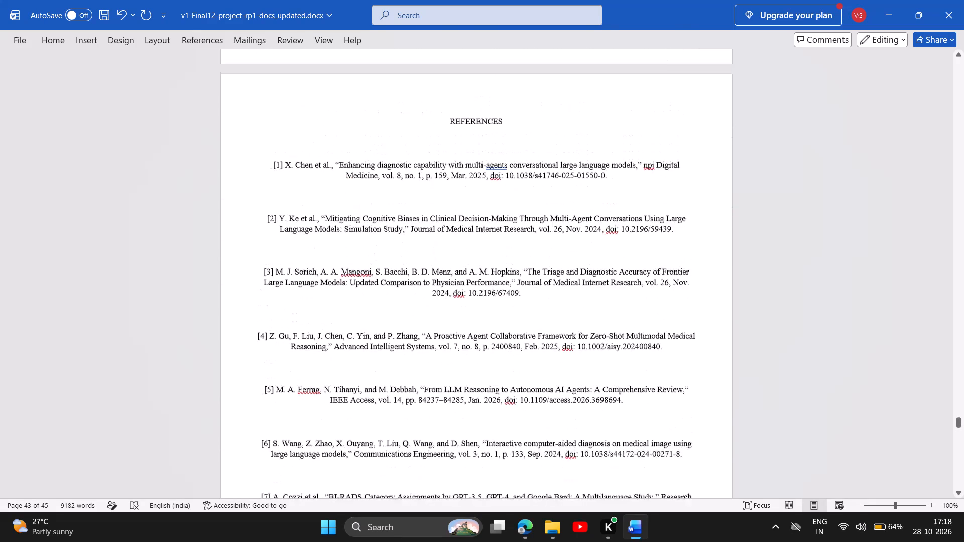
pyautogui.scroll(3, 295, 265)
pyautogui.moveTo(271, 327); pyautogui.dragTo(356, 454)
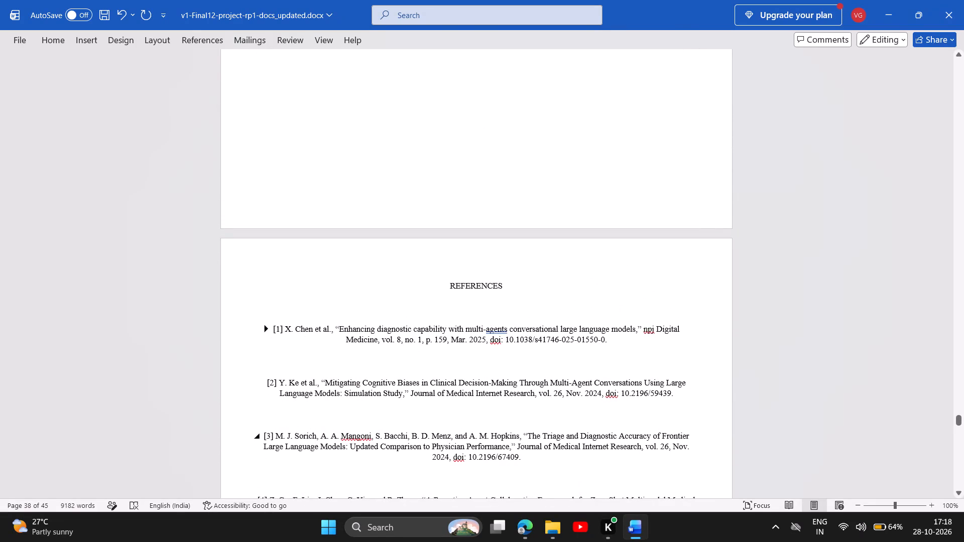
pyautogui.moveTo(356, 454); pyautogui.dragTo(289, 339)
pyautogui.moveTo(273, 330); pyautogui.dragTo(581, 541)
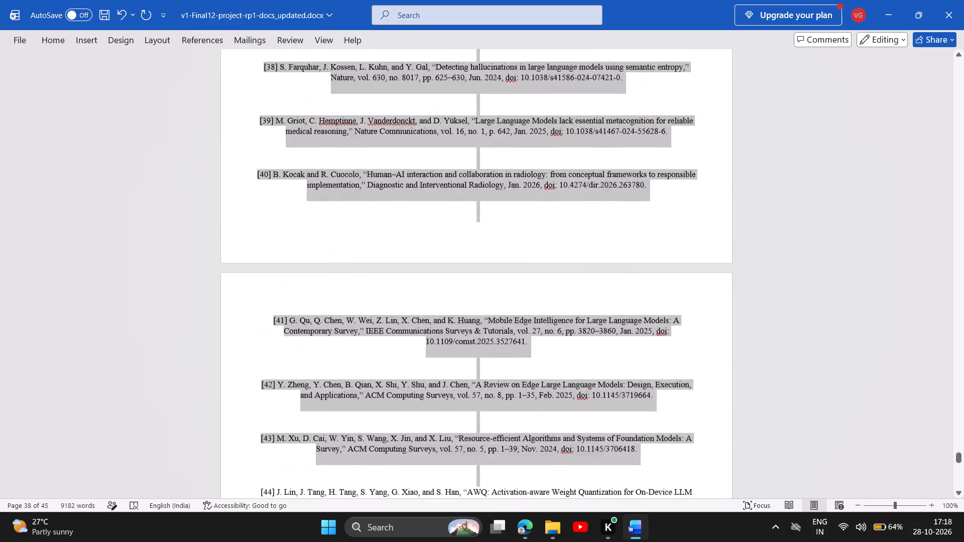
pyautogui.moveTo(581, 541); pyautogui.dragTo(672, 302)
pyautogui.scroll(4, 480, 0)
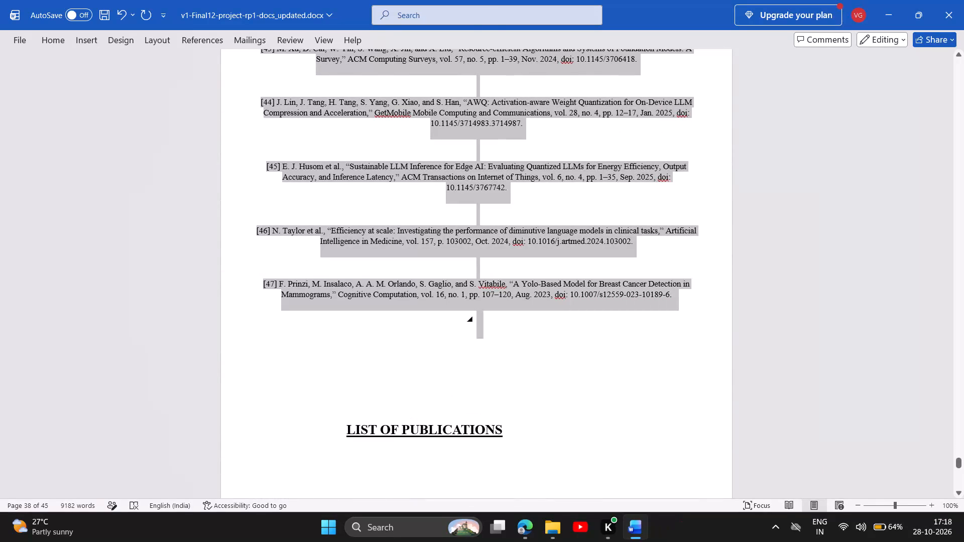
pyautogui.moveTo(672, 302); pyautogui.dragTo(684, 291)
pyautogui.hotkey('ctrl', 'l')
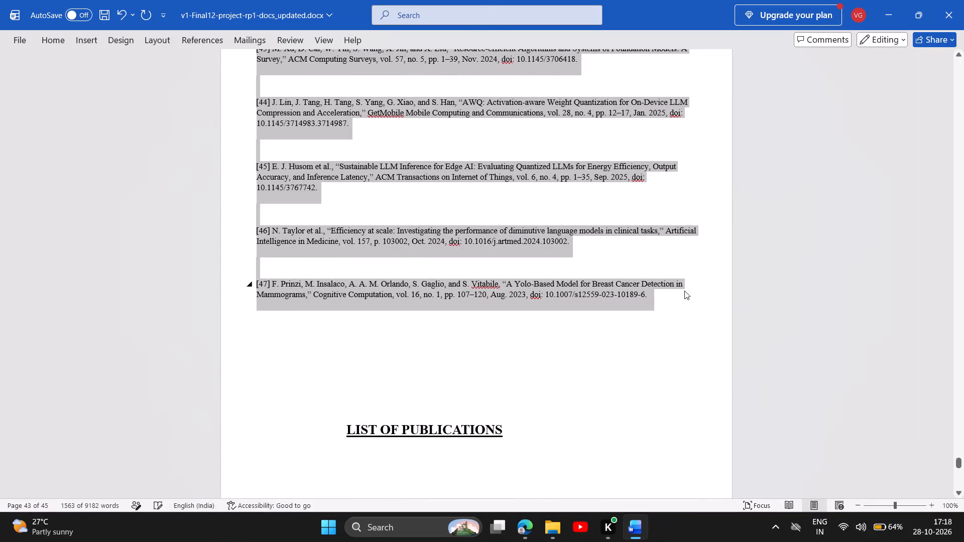
# Remove the empty paragraphs separating references [44], [45], [46] and [47].
pyautogui.click(359, 265)
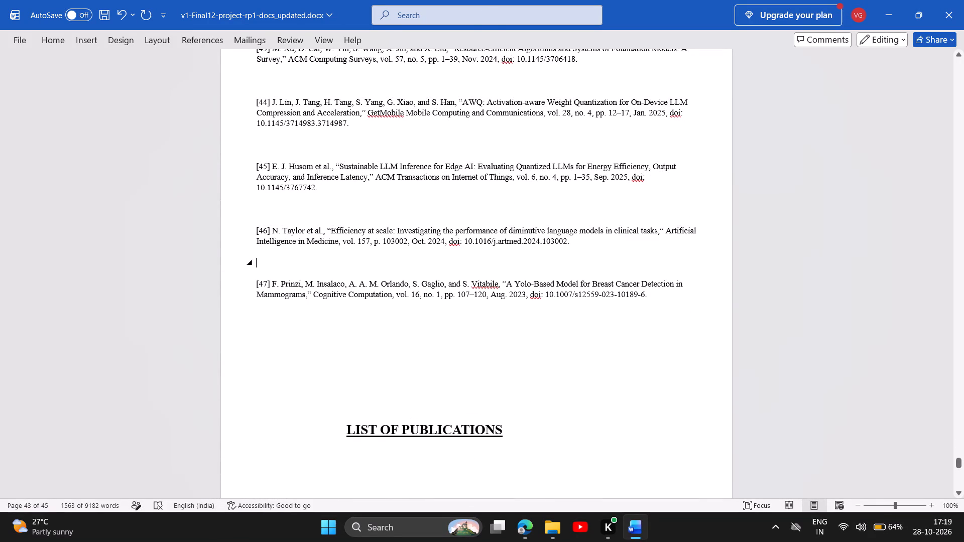
pyautogui.press('BackSpace')
pyautogui.press('BackSpace')
pyautogui.click(276, 214)
pyautogui.press('BackSpace')
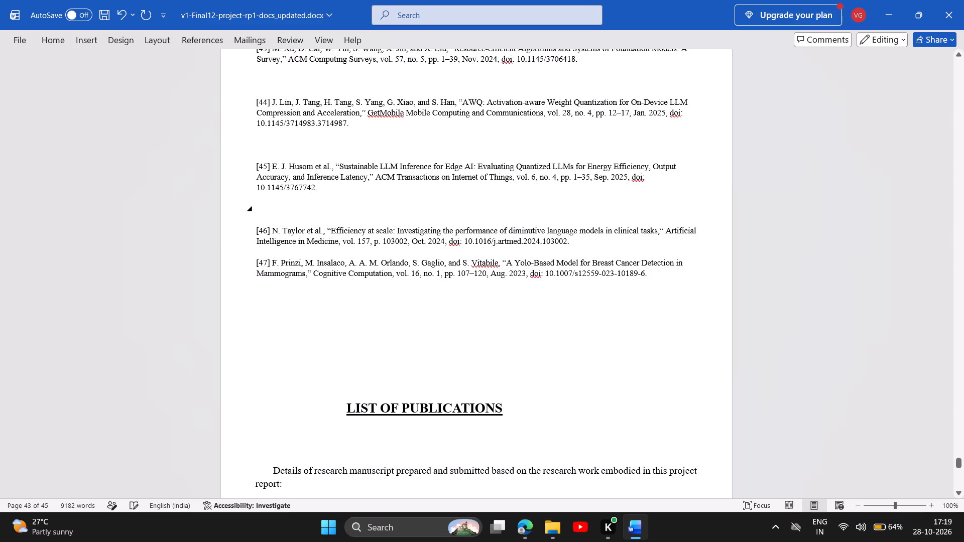
pyautogui.press('BackSpace')
pyautogui.scroll(3, 275, 201)
pyautogui.click(265, 235)
pyautogui.press('BackSpace')
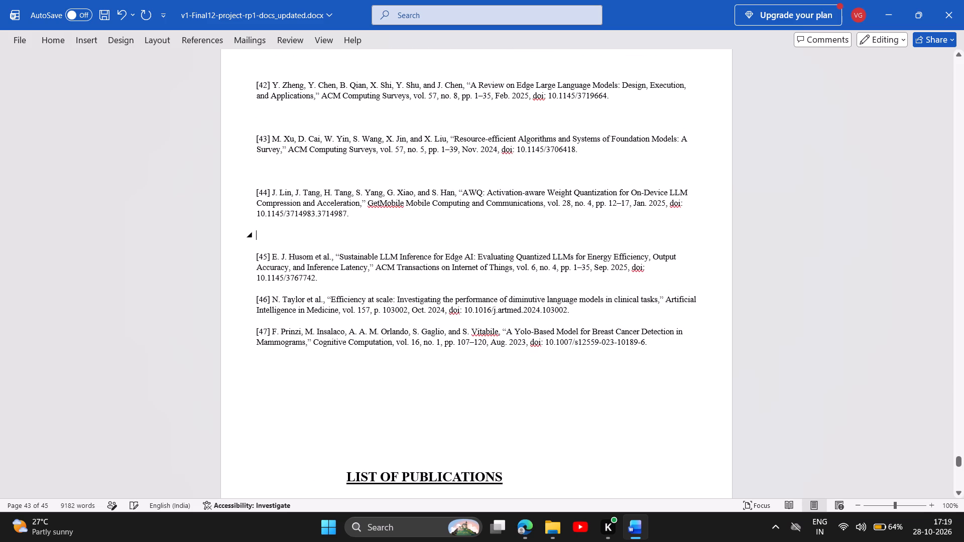
pyautogui.press('BackSpace')
# Remove the empty paragraphs separating references [41], [42], [43] and [44].
pyautogui.scroll(2, 268, 206)
pyautogui.click(261, 226)
pyautogui.press('BackSpace')
pyautogui.press('BackSpace')
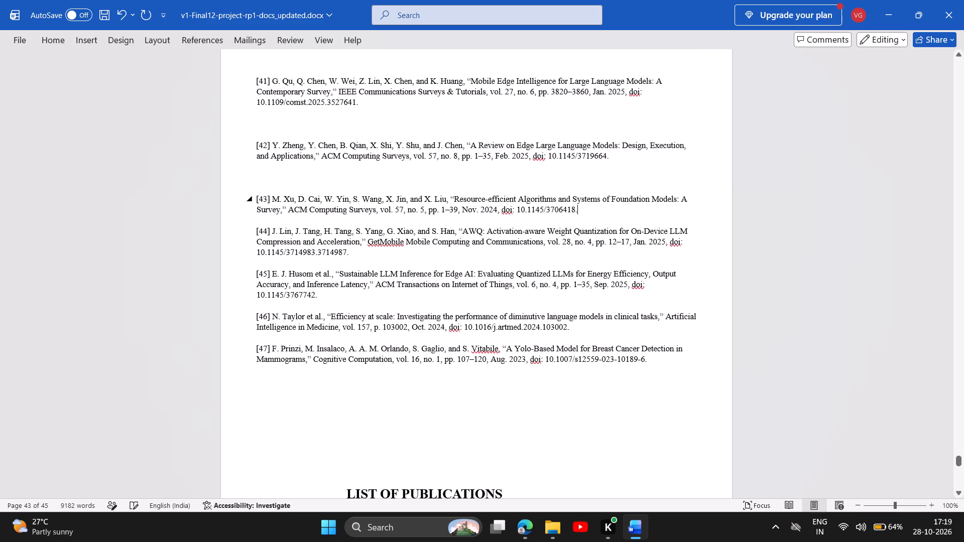
pyautogui.click(263, 179)
pyautogui.press('BackSpace')
pyautogui.press('BackSpace')
pyautogui.scroll(3, 265, 175)
pyautogui.click(263, 215)
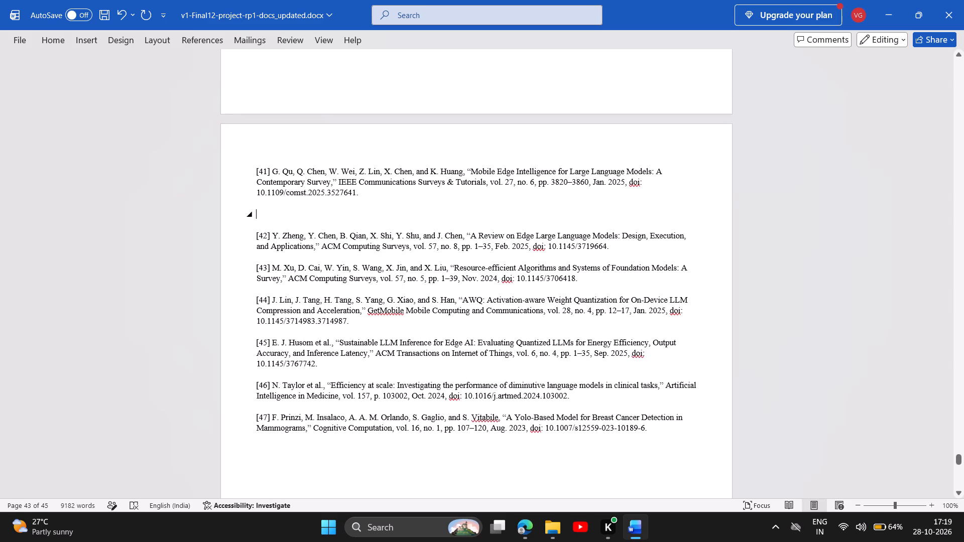
pyautogui.press('BackSpace')
pyautogui.press('BackSpace')
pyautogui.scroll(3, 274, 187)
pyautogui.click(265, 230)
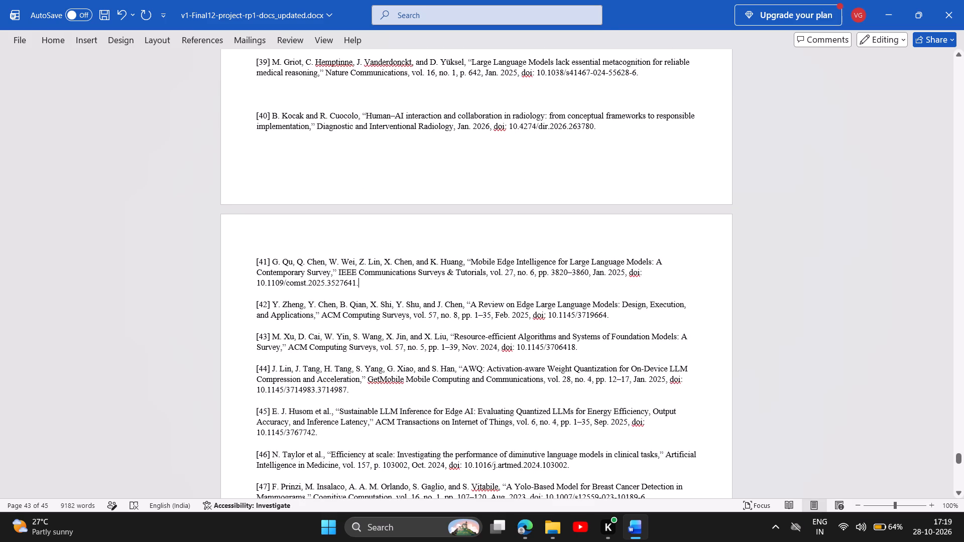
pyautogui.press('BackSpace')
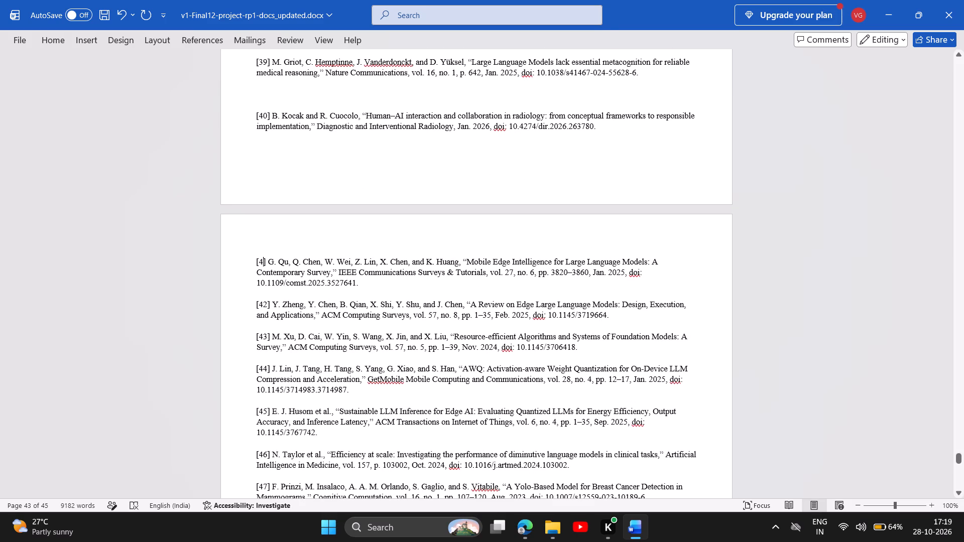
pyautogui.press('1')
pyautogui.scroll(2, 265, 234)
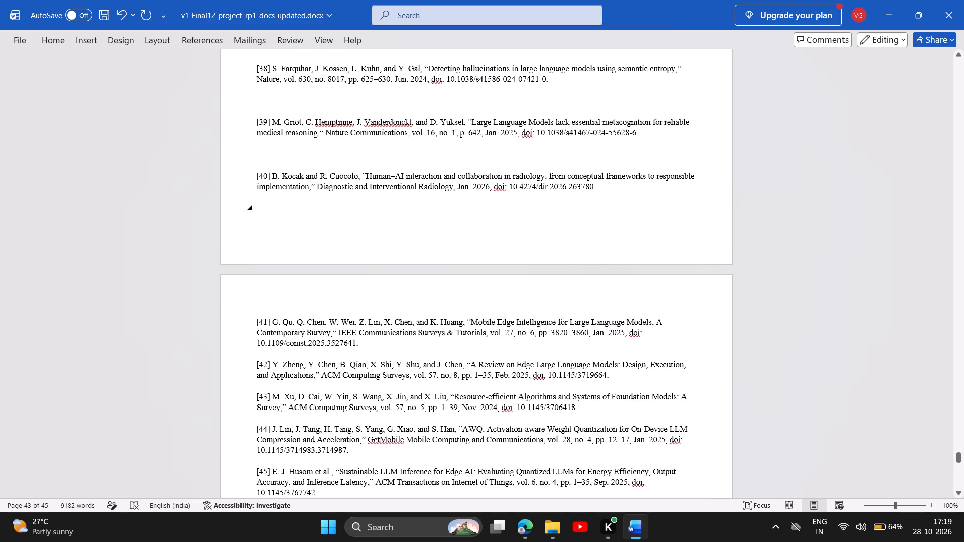
# Remove the empty paragraphs separating references [39], [40] and [41], keeping the full stop that ends reference [40].
pyautogui.click(264, 228)
pyautogui.press('BackSpace')
pyautogui.press('BackSpace')
pyautogui.press('BackSpace')
pyautogui.hotkey('ctrl', 'z')
pyautogui.hotkey('ctrl', 'z')
pyautogui.press('BackSpace')
pyautogui.click(256, 201)
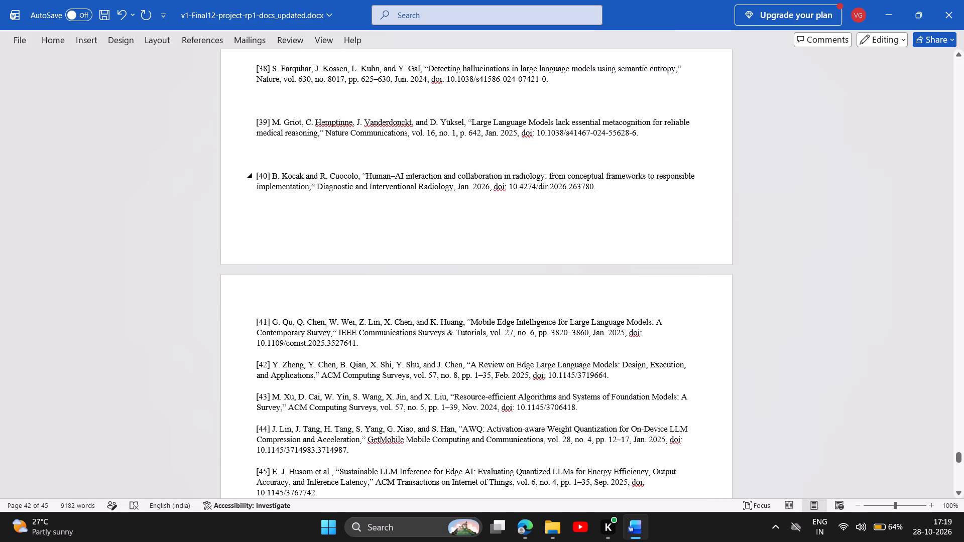
pyautogui.click(279, 167)
pyautogui.press('BackSpace')
pyautogui.press('BackSpace')
# Remove the empty paragraphs separating references [36], [37], [38] and [39].
pyautogui.scroll(3, 293, 175)
pyautogui.click(290, 188)
pyautogui.press('BackSpace')
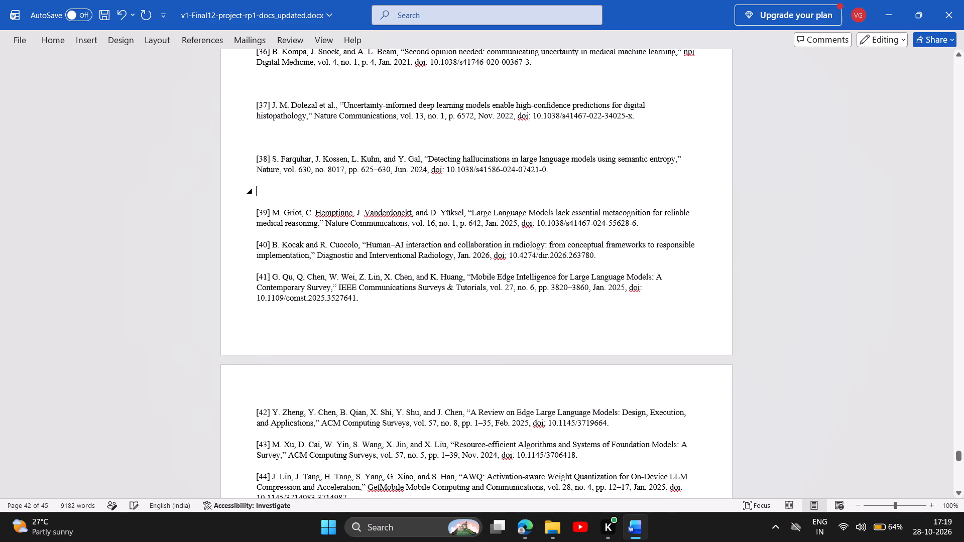
pyautogui.press('BackSpace')
pyautogui.scroll(1, 283, 175)
pyautogui.click(278, 165)
pyautogui.press('BackSpace')
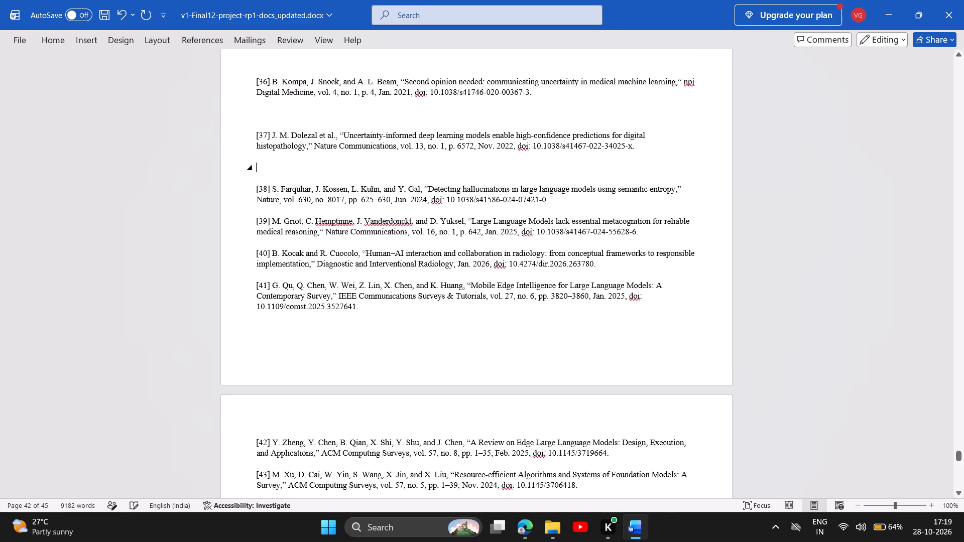
pyautogui.press('BackSpace')
pyautogui.scroll(3, 278, 167)
pyautogui.click(273, 200)
pyautogui.press('BackSpace')
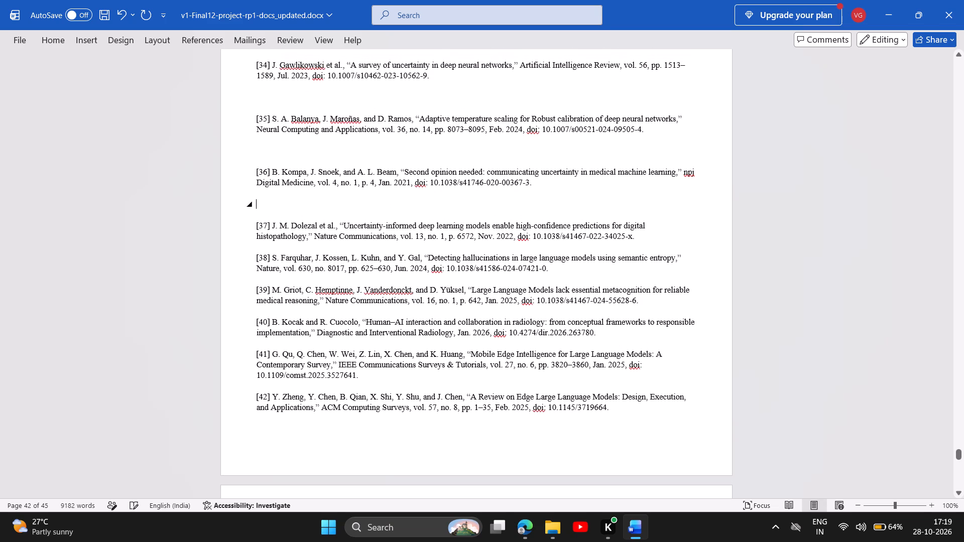
pyautogui.press('BackSpace')
# Remove the empty paragraphs separating references [33], [34], [35] and [36].
pyautogui.scroll(1, 273, 200)
pyautogui.click(274, 184)
pyautogui.press('BackSpace')
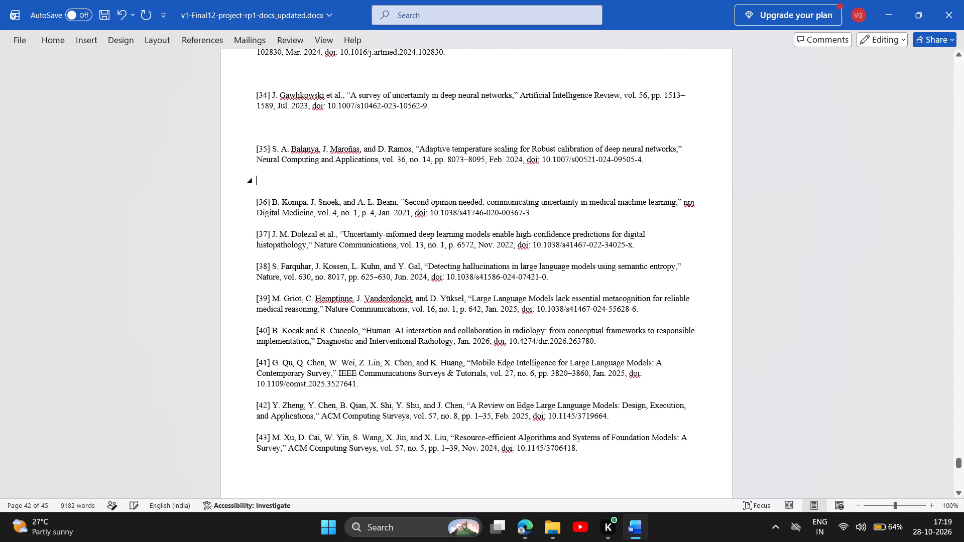
pyautogui.press('BackSpace')
pyautogui.scroll(2, 274, 184)
pyautogui.click(282, 185)
pyautogui.press('BackSpace')
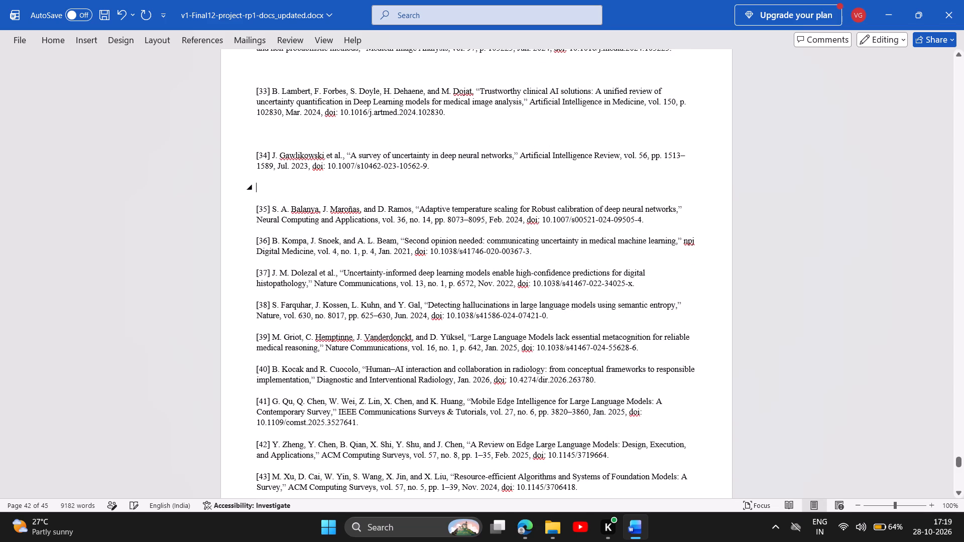
pyautogui.press('BackSpace')
pyautogui.scroll(2, 282, 185)
pyautogui.click(287, 195)
pyautogui.press('BackSpace')
pyautogui.press('BackSpace')
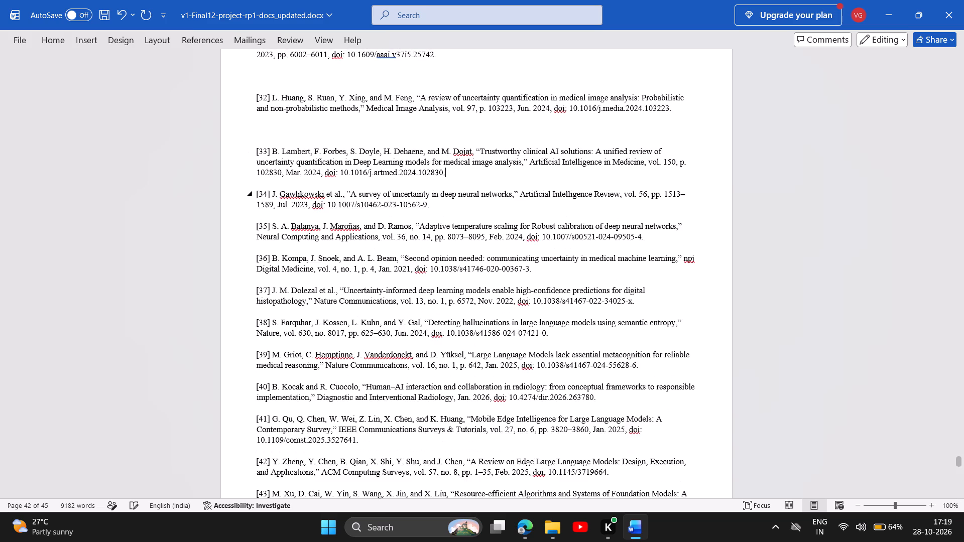
# Remove the empty paragraphs separating references [30], [31], [32] and [33].
pyautogui.scroll(2, 287, 195)
pyautogui.click(296, 195)
pyautogui.press('BackSpace')
pyautogui.press('BackSpace')
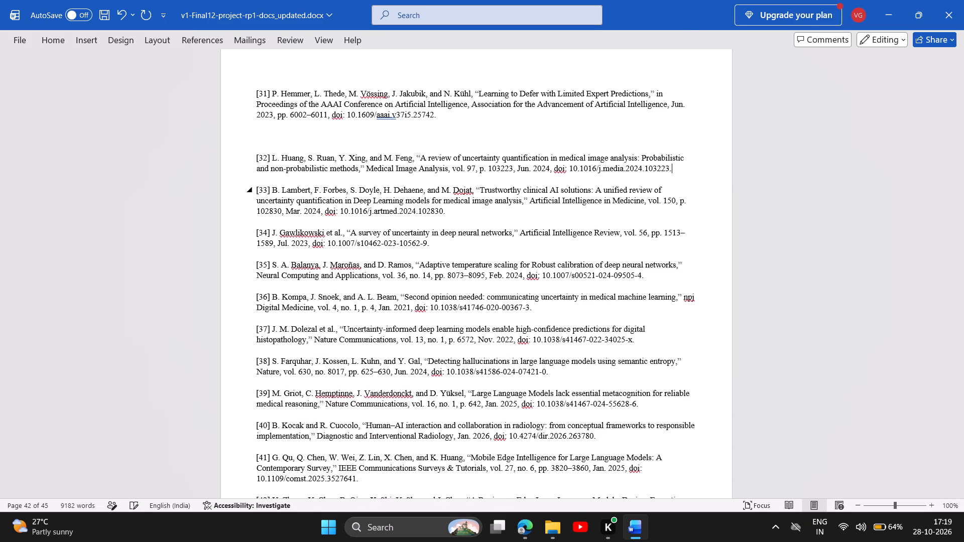
pyautogui.scroll(2, 296, 195)
pyautogui.click(289, 198)
pyautogui.press('BackSpace')
pyautogui.press('BackSpace')
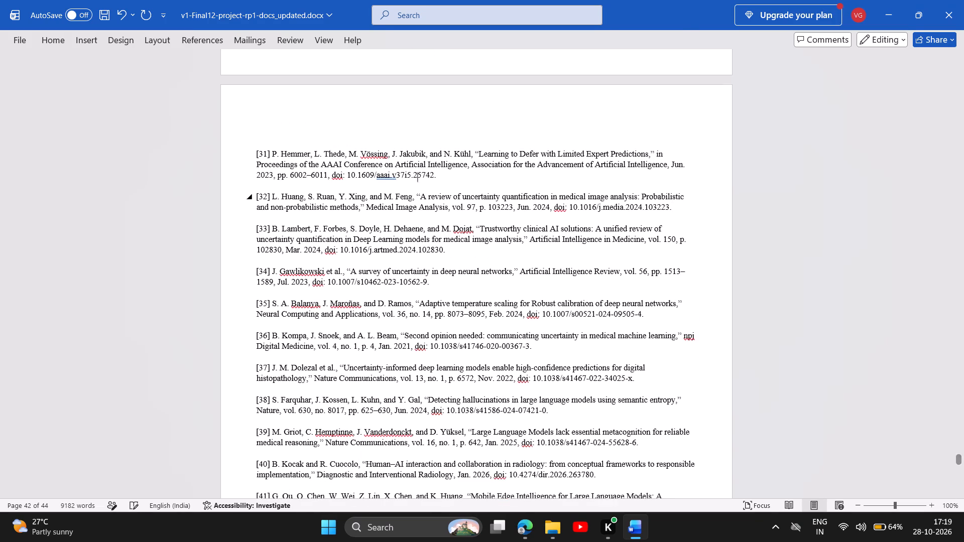
pyautogui.scroll(4, 289, 198)
pyautogui.click(299, 243)
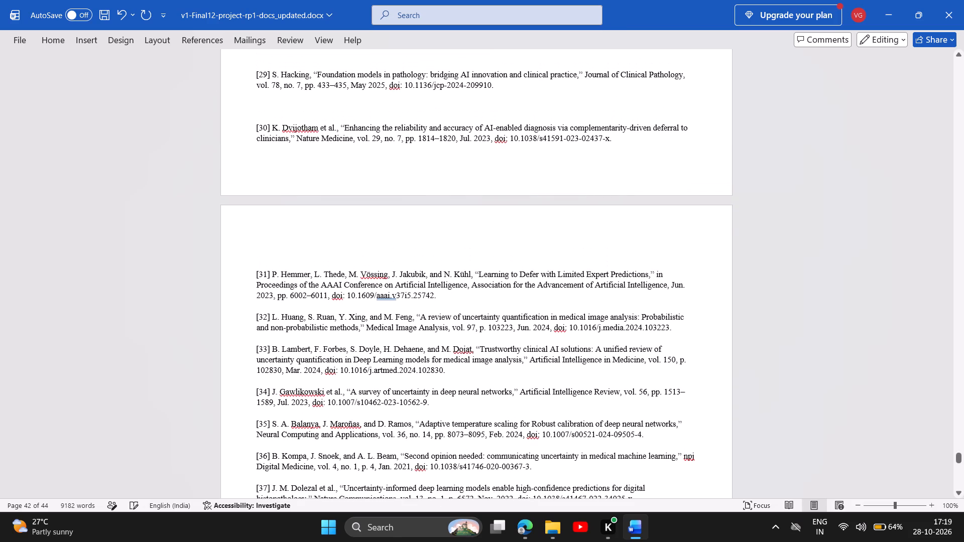
pyautogui.press('BackSpace')
pyautogui.press('BackSpace')
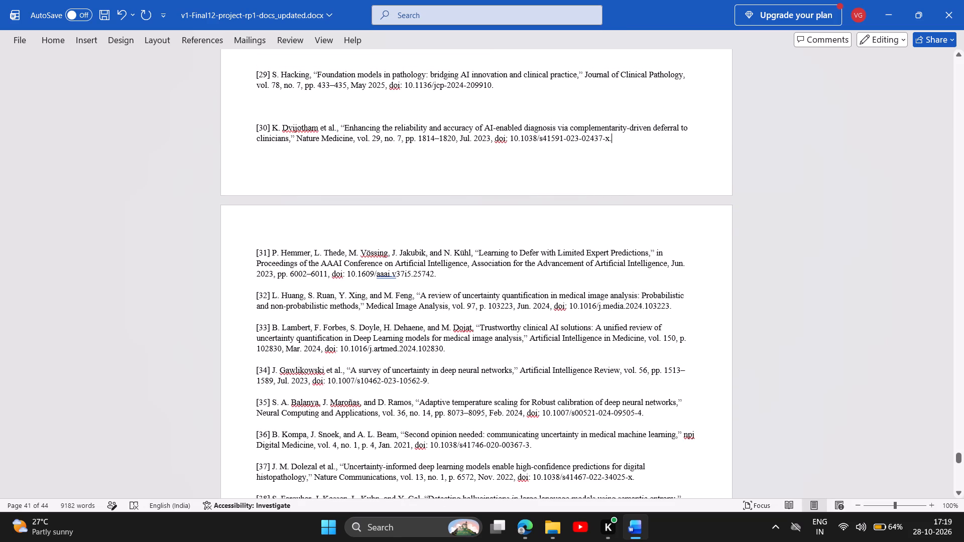
# Remove the empty paragraphs separating references [28], [29] and [30].
pyautogui.click(300, 186)
pyautogui.click(300, 176)
pyautogui.click(298, 160)
pyautogui.scroll(2, 285, 145)
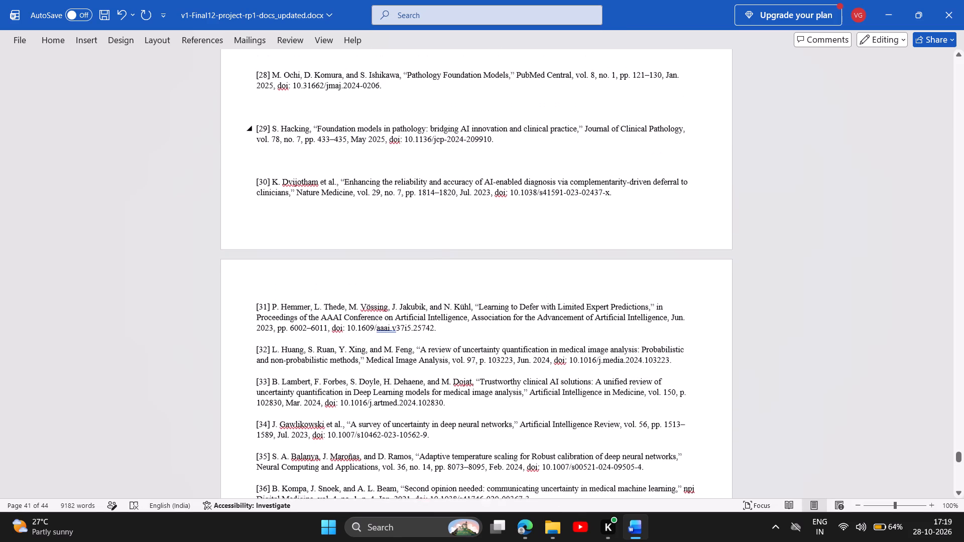
pyautogui.click(286, 159)
pyautogui.click(283, 171)
pyautogui.press('BackSpace')
pyautogui.press('BackSpace')
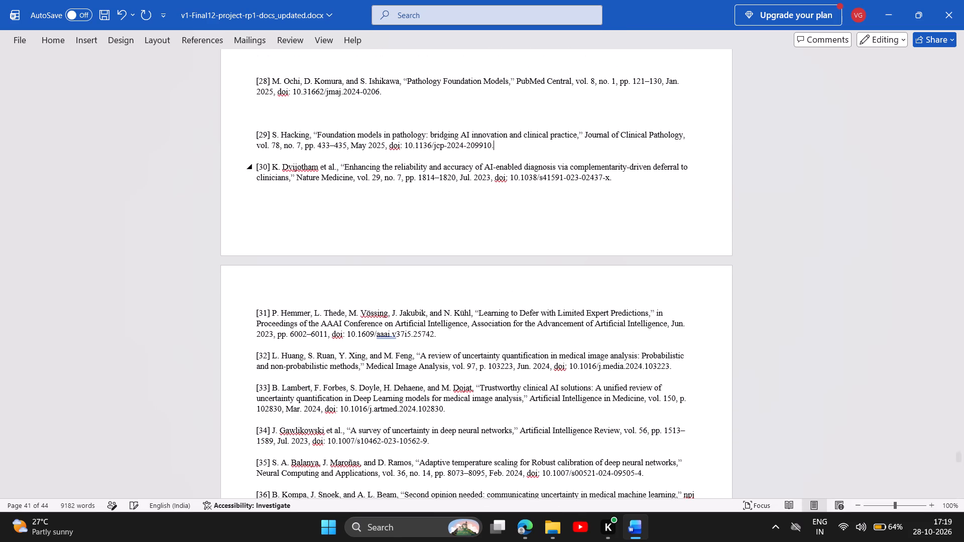
pyautogui.scroll(2, 283, 171)
pyautogui.click(279, 174)
pyautogui.press('BackSpace')
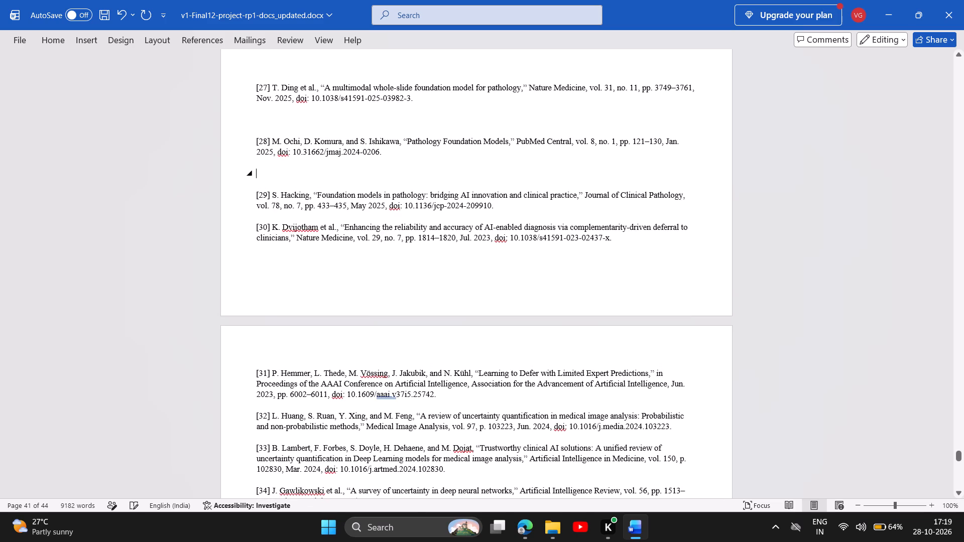
pyautogui.press('BackSpace')
# Remove the empty paragraphs separating references [26], [27] and [28], keeping the year 2025 in reference [27] intact.
pyautogui.scroll(2, 284, 174)
pyautogui.click(284, 174)
pyautogui.press('BackSpace')
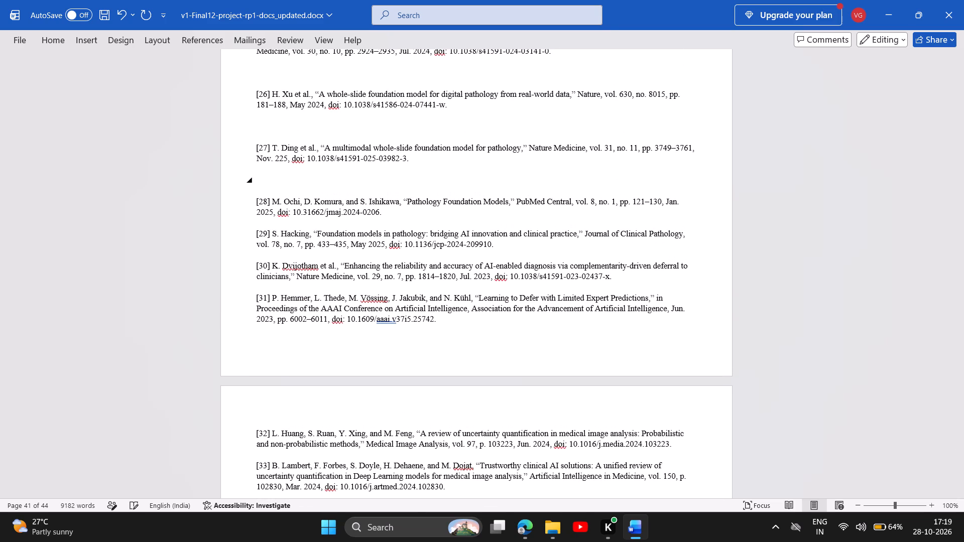
pyautogui.hotkey('ctrl', 'z')
pyautogui.click(285, 175)
pyautogui.press('BackSpace')
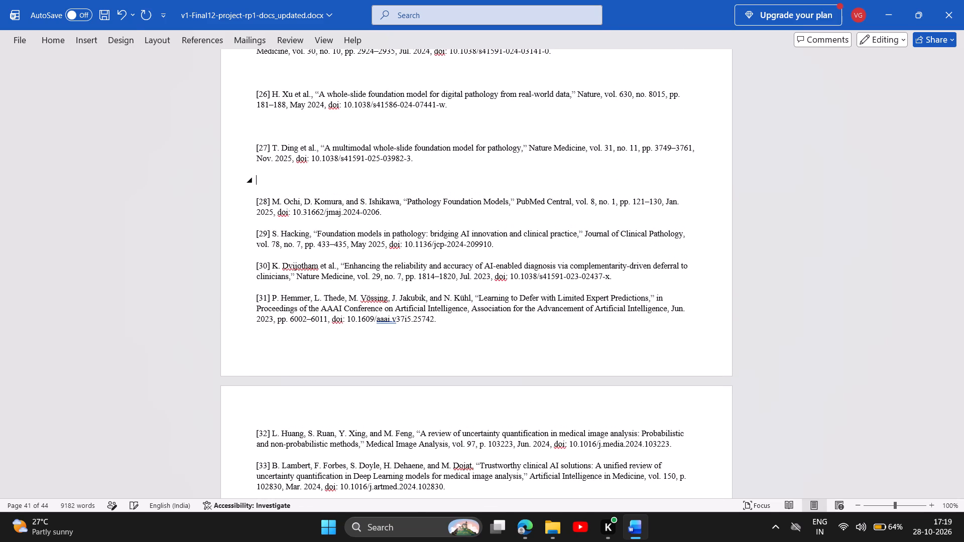
pyautogui.press('BackSpace')
pyautogui.scroll(2, 285, 175)
pyautogui.click(287, 186)
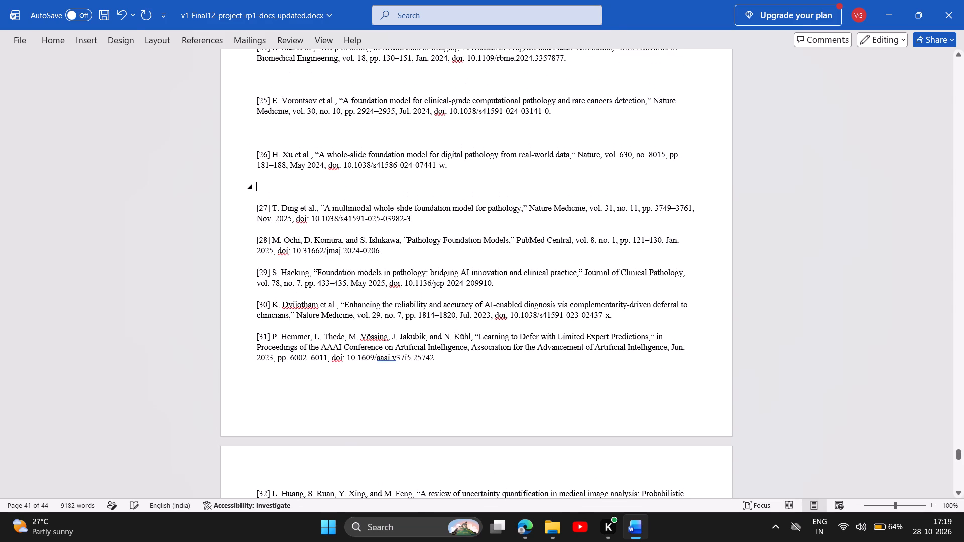
pyautogui.press('BackSpace')
pyautogui.press('BackSpace')
# Remove the empty paragraphs separating references [23], [24], [25] and [26].
pyautogui.scroll(1, 287, 186)
pyautogui.click(287, 170)
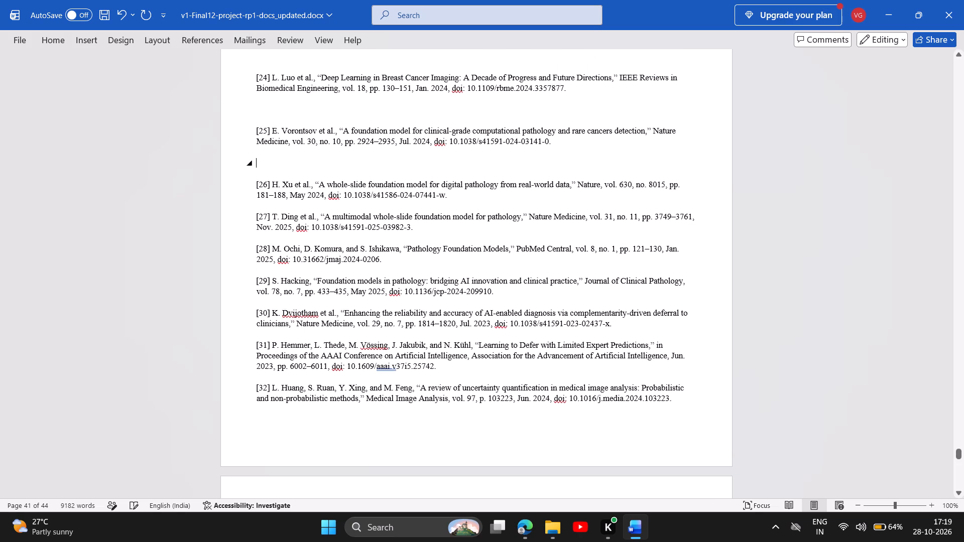
pyautogui.press('BackSpace')
pyautogui.press('BackSpace')
pyautogui.scroll(2, 287, 170)
pyautogui.click(285, 173)
pyautogui.press('BackSpace')
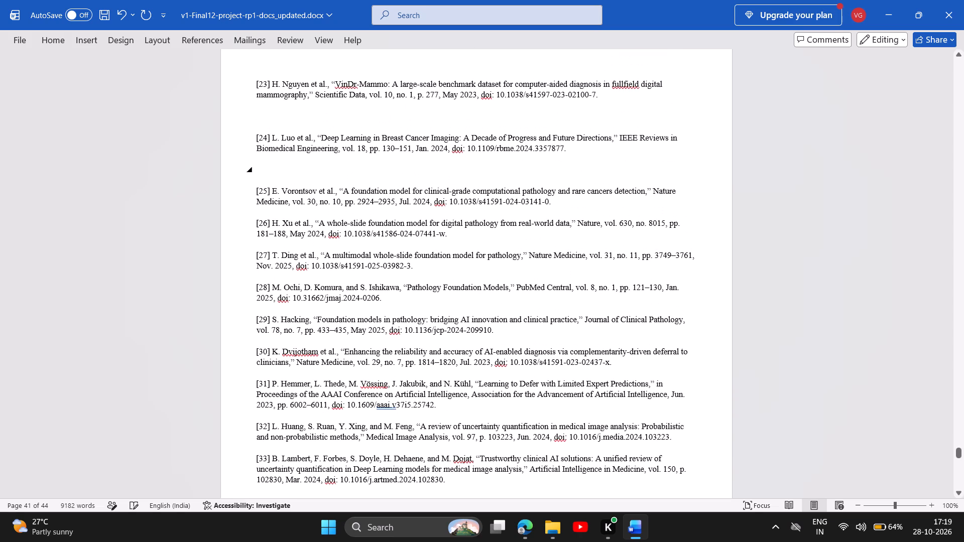
pyautogui.press('BackSpace')
pyautogui.scroll(2, 285, 173)
pyautogui.click(297, 177)
pyautogui.press('BackSpace')
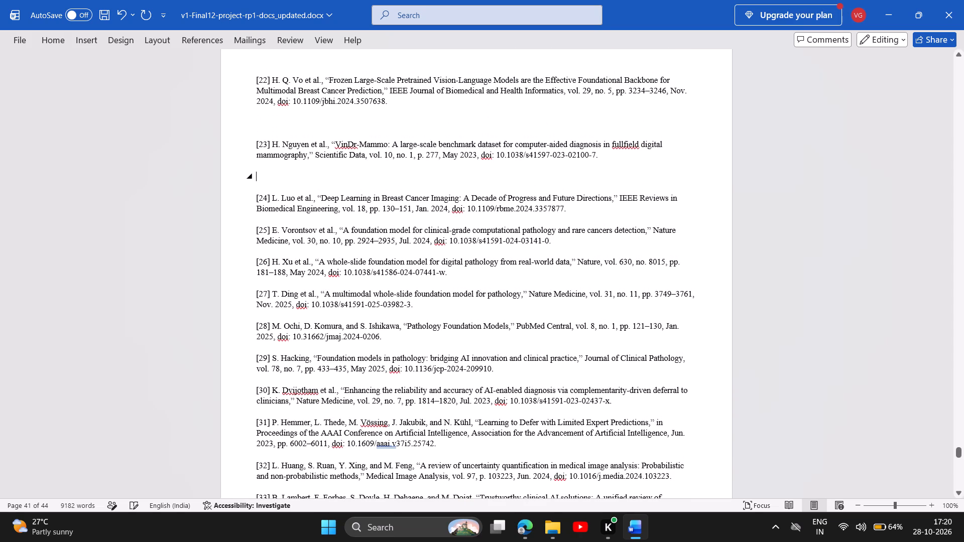
pyautogui.press('BackSpace')
# Remove the empty paragraphs separating references [20], [21], [22] and [23].
pyautogui.scroll(2, 297, 177)
pyautogui.click(303, 180)
pyautogui.press('BackSpace')
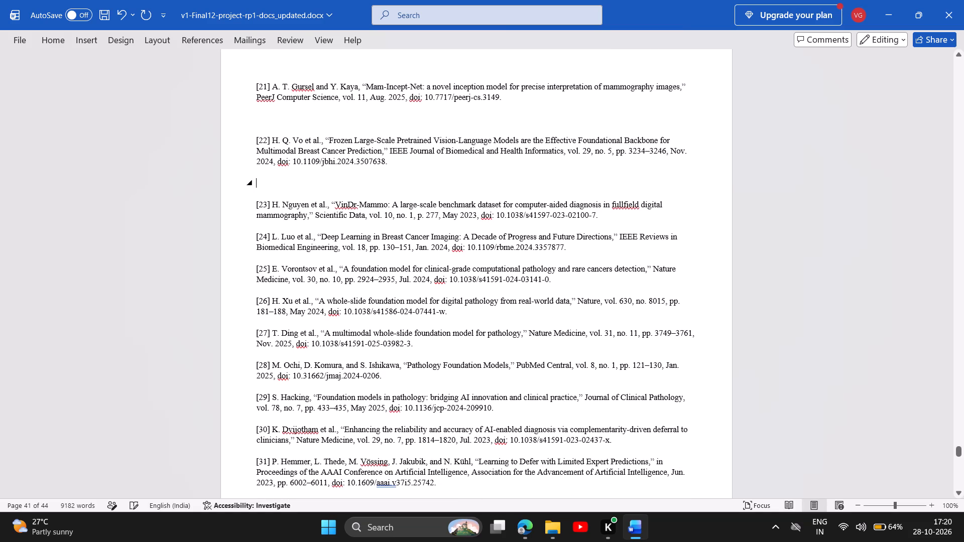
pyautogui.press('BackSpace')
pyautogui.scroll(2, 303, 180)
pyautogui.click(305, 172)
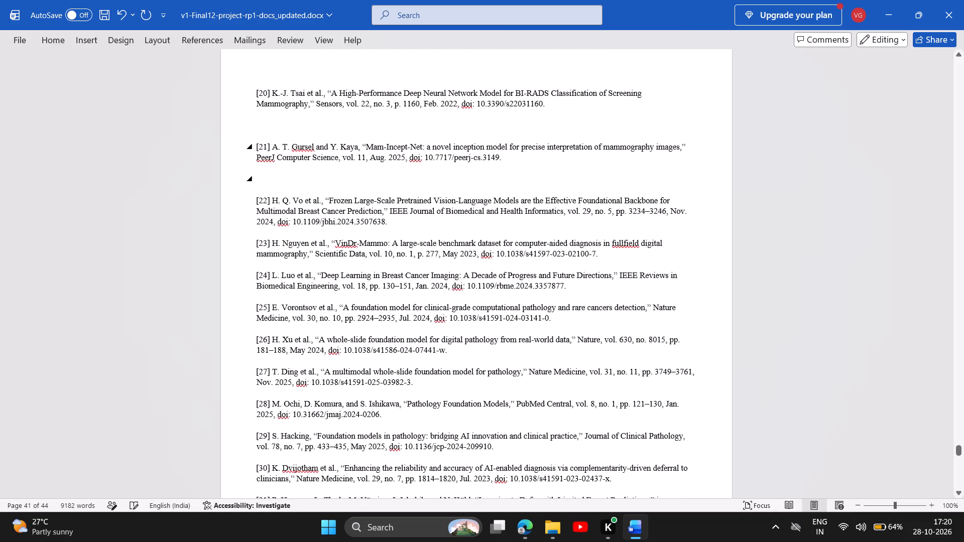
pyautogui.click(303, 176)
pyautogui.press('BackSpace')
pyautogui.press('BackSpace')
pyautogui.scroll(2, 302, 178)
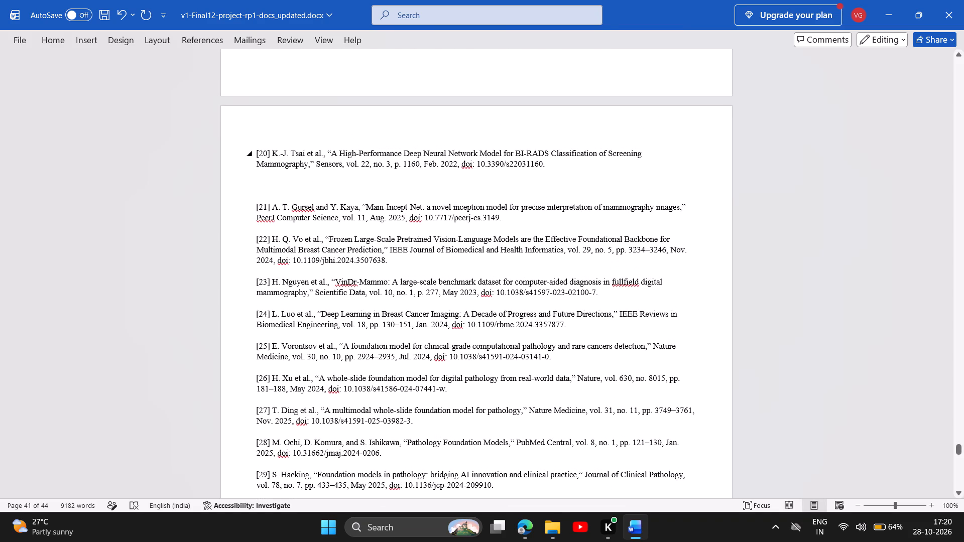
pyautogui.click(305, 182)
pyautogui.press('BackSpace')
pyautogui.press('BackSpace')
# Remove the empty paragraphs separating references [18], [19] and [20].
pyautogui.scroll(4, 305, 182)
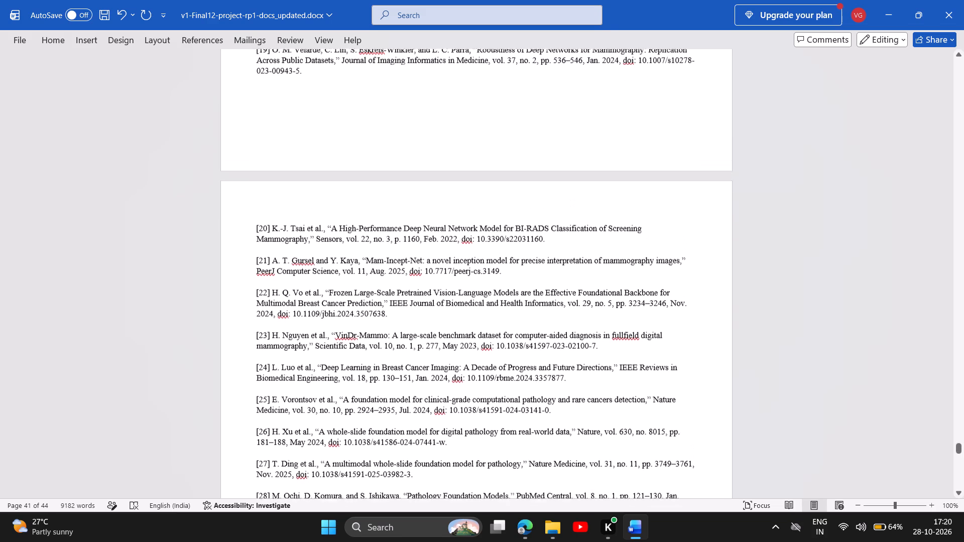
pyautogui.click(296, 253)
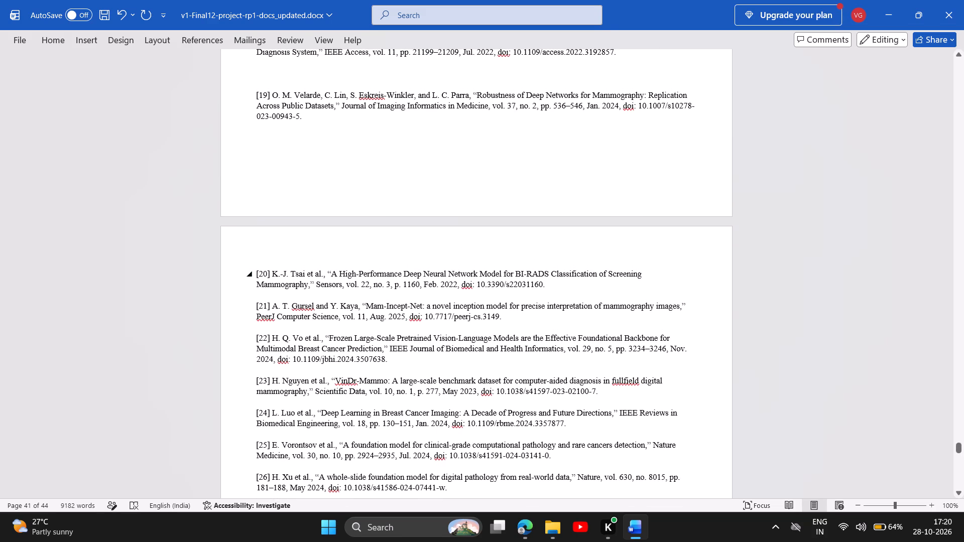
pyautogui.click(254, 270)
pyautogui.press('BackSpace')
pyautogui.press('BackSpace')
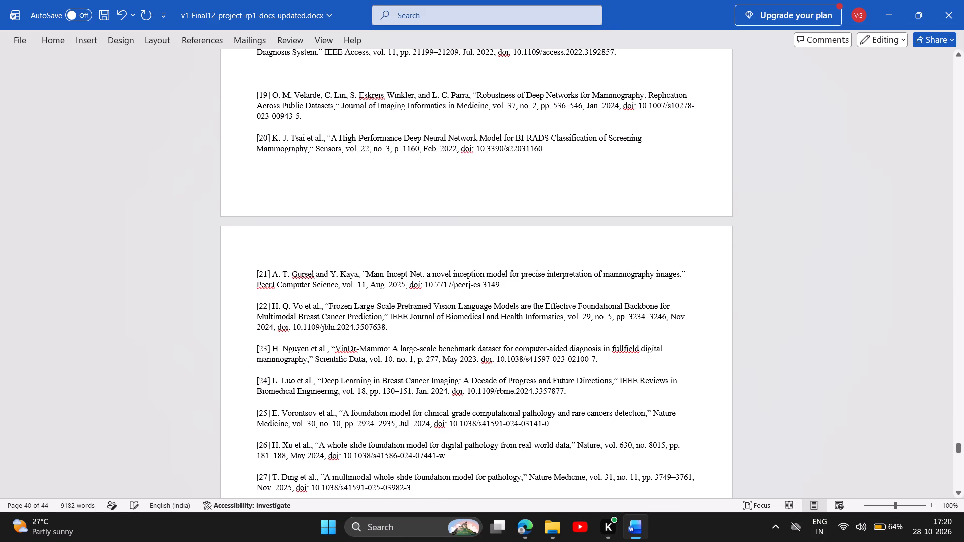
pyautogui.scroll(3, 282, 239)
pyautogui.click(282, 164)
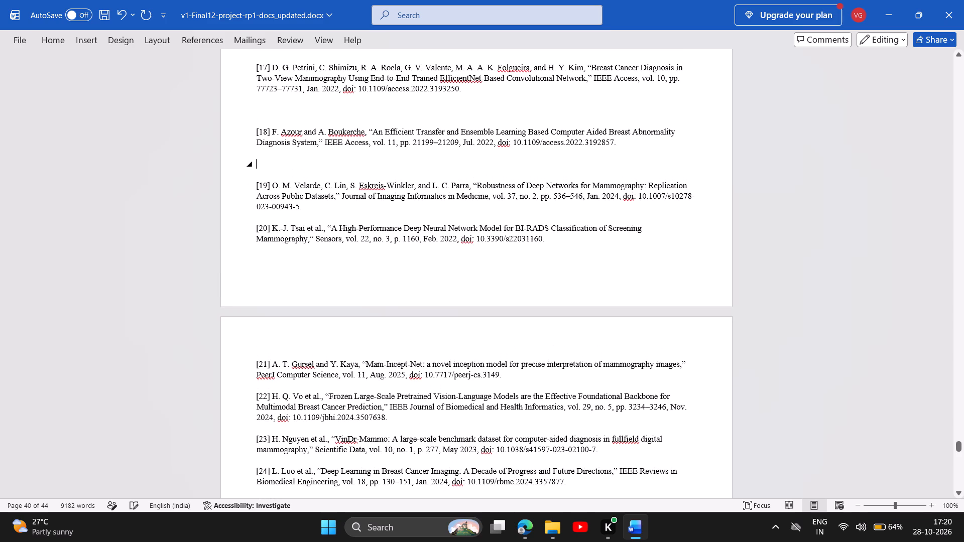
pyautogui.press('BackSpace')
pyautogui.press('BackSpace')
# Remove the empty paragraphs separating references [15], [16], [17] and [18].
pyautogui.scroll(2, 282, 164)
pyautogui.click(284, 177)
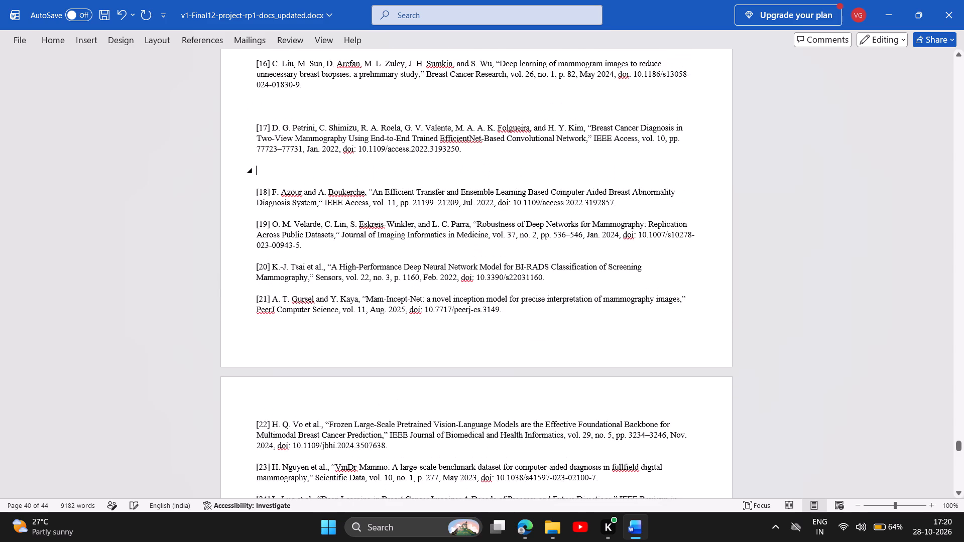
pyautogui.press('BackSpace')
pyautogui.press('BackSpace')
pyautogui.scroll(2, 284, 177)
pyautogui.click(282, 162)
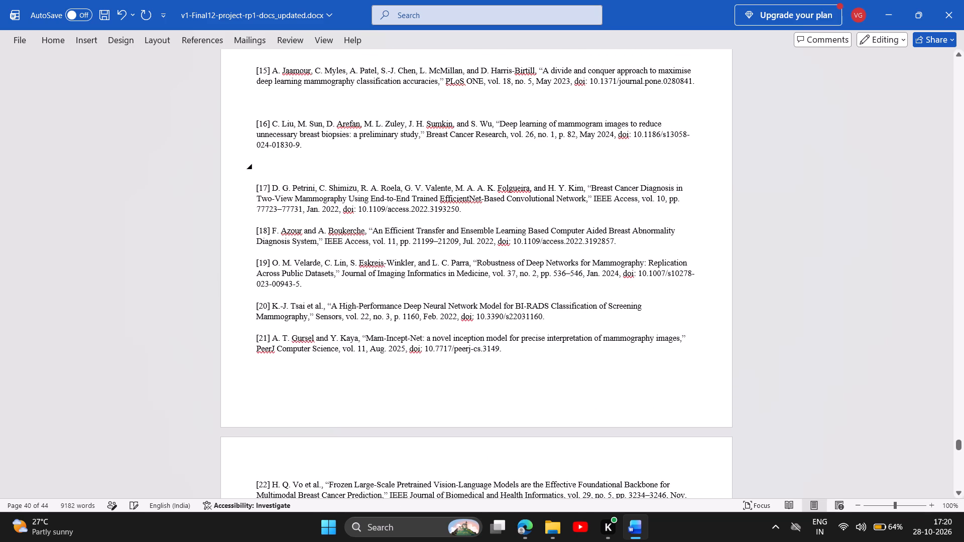
pyautogui.press('BackSpace')
pyautogui.press('BackSpace')
pyautogui.scroll(2, 281, 165)
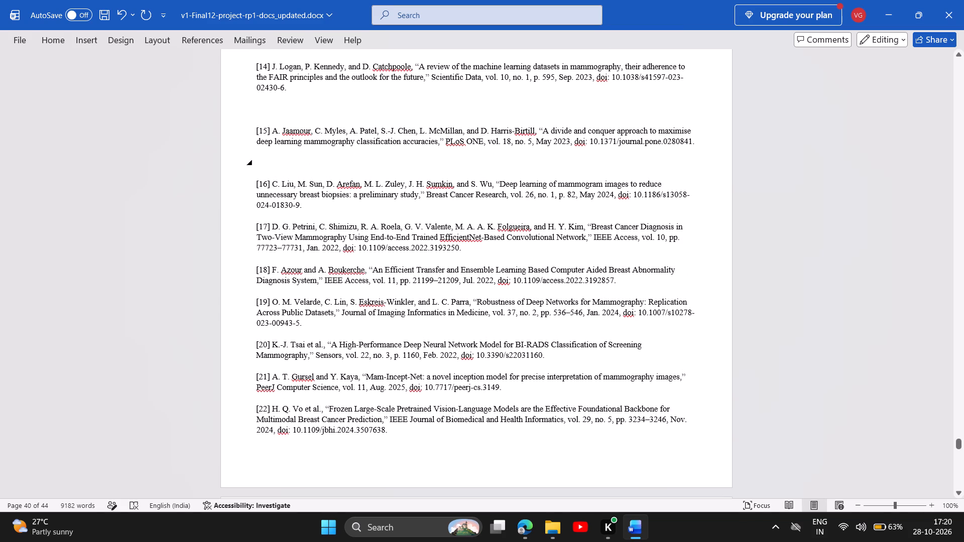
pyautogui.click(280, 167)
pyautogui.press('BackSpace')
pyautogui.press('BackSpace')
# Remove the empty paragraphs separating references [12], [13], [14] and [15].
pyautogui.scroll(2, 280, 167)
pyautogui.click(278, 167)
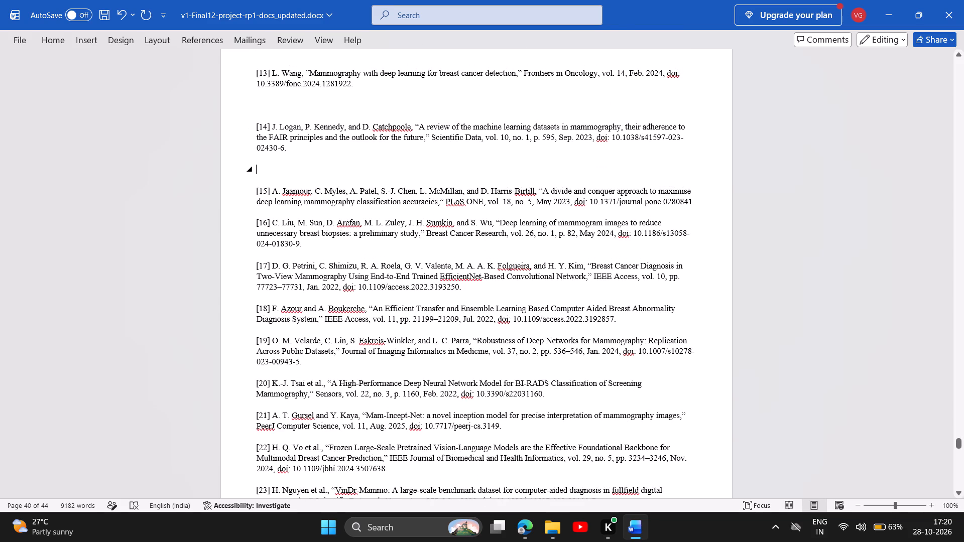
pyautogui.press('BackSpace')
pyautogui.press('BackSpace')
pyautogui.scroll(2, 278, 167)
pyautogui.click(278, 165)
pyautogui.press('BackSpace')
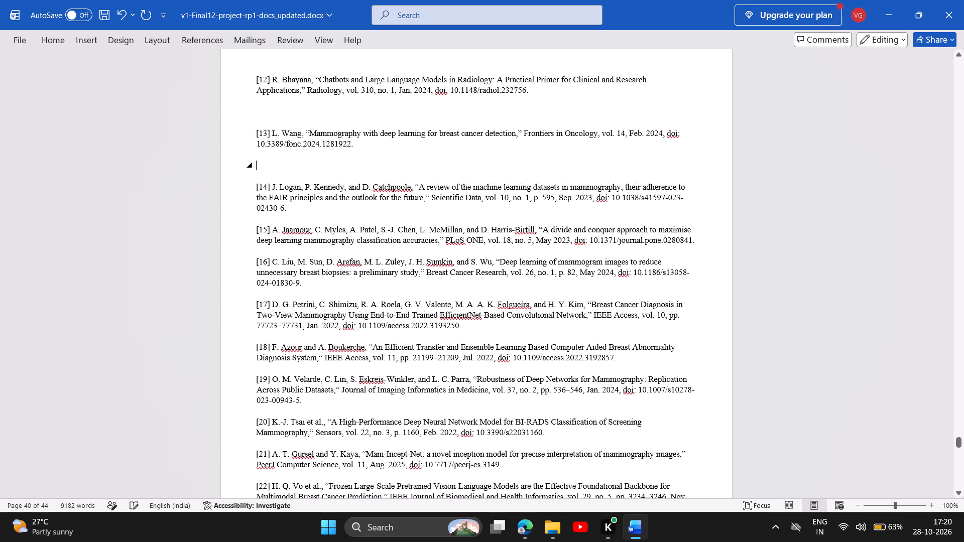
pyautogui.press('BackSpace')
pyautogui.scroll(2, 278, 165)
pyautogui.click(278, 170)
pyautogui.press('BackSpace')
pyautogui.press('BackSpace')
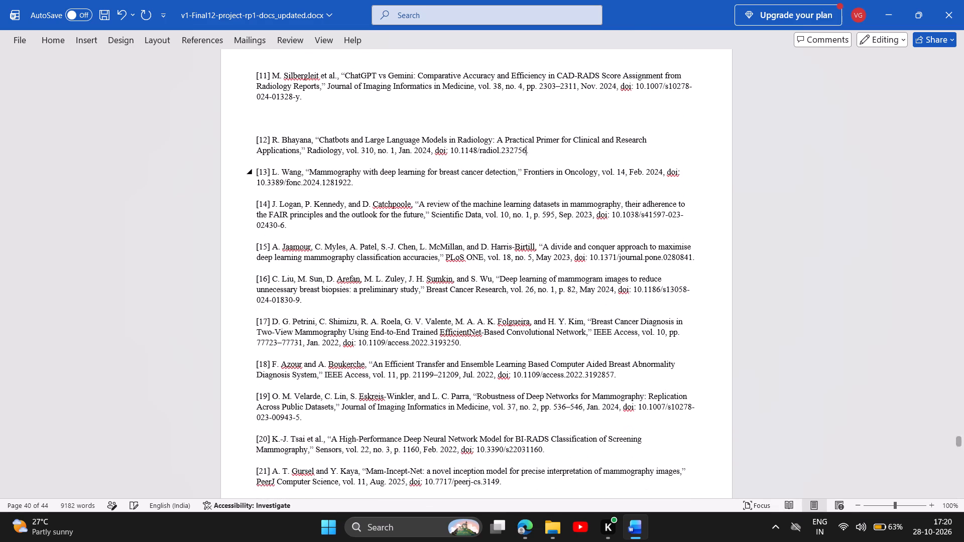
# Remove the empty paragraphs separating references [9], [10], [11] and [12].
pyautogui.scroll(1, 278, 170)
pyautogui.click(278, 153)
pyautogui.press('BackSpace')
pyautogui.press('BackSpace')
pyautogui.scroll(3, 278, 153)
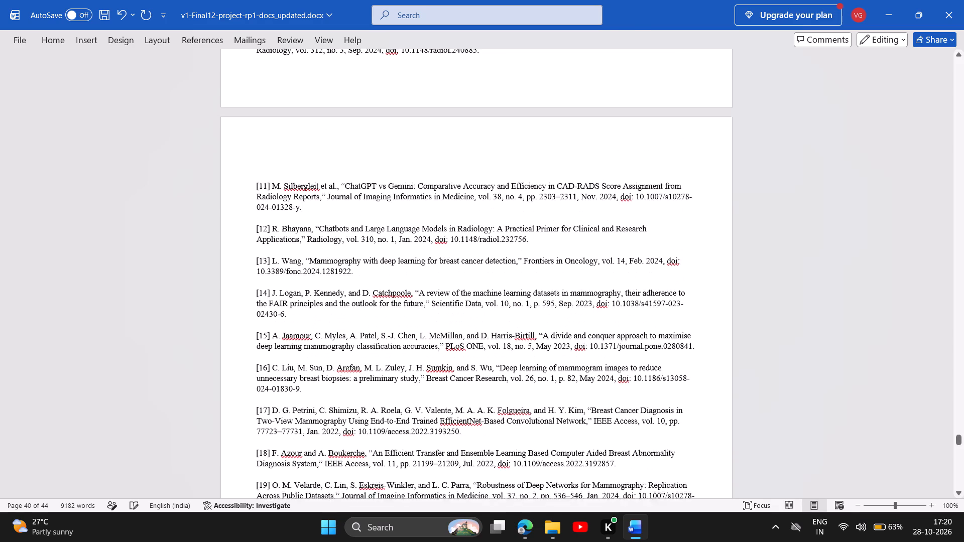
pyautogui.click(284, 177)
pyautogui.press('BackSpace')
pyautogui.press('BackSpace')
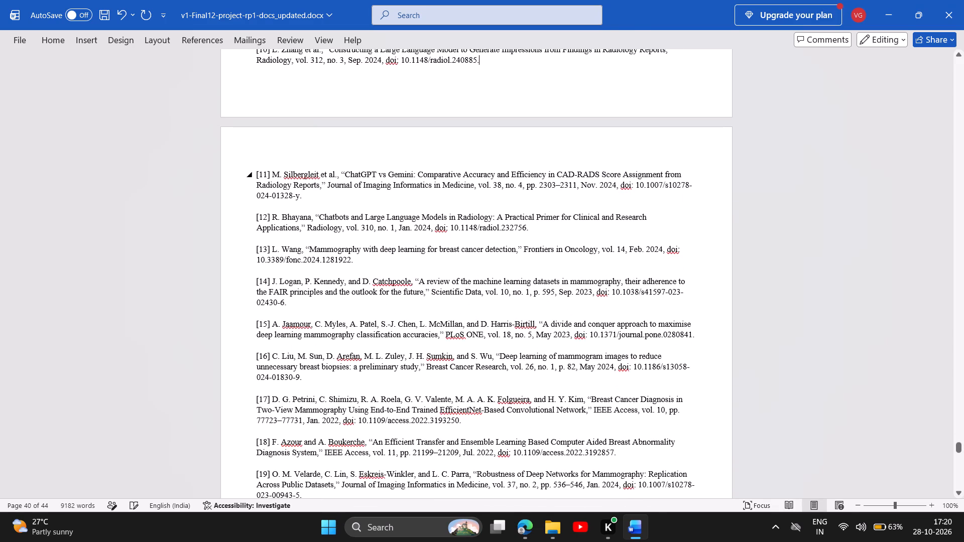
pyautogui.scroll(1, 284, 178)
pyautogui.scroll(3, 285, 131)
pyautogui.click(294, 156)
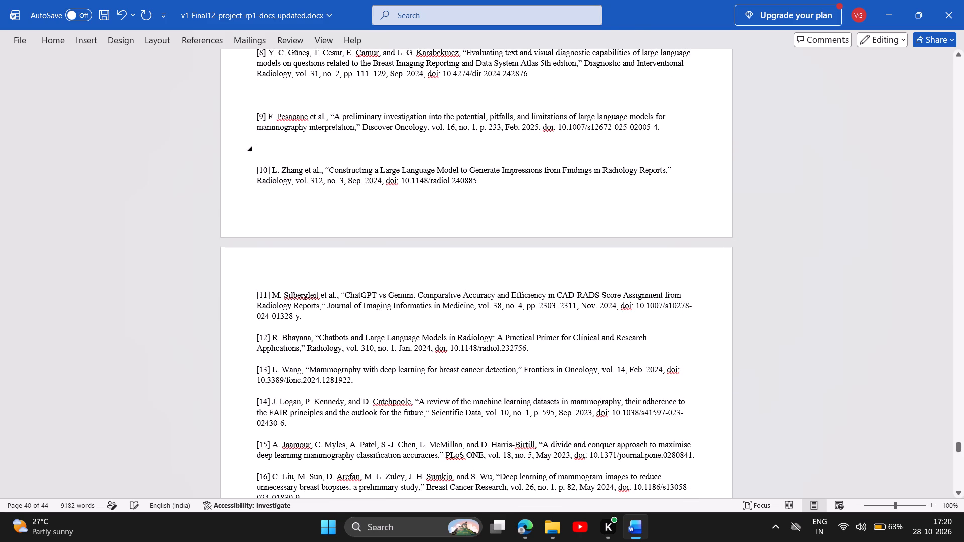
pyautogui.press('BackSpace')
pyautogui.press('BackSpace')
# Remove the empty paragraphs separating references [6], [7], [8] and [9].
pyautogui.scroll(2, 294, 156)
pyautogui.click(290, 153)
pyautogui.press('BackSpace')
pyautogui.press('BackSpace')
pyautogui.scroll(2, 290, 153)
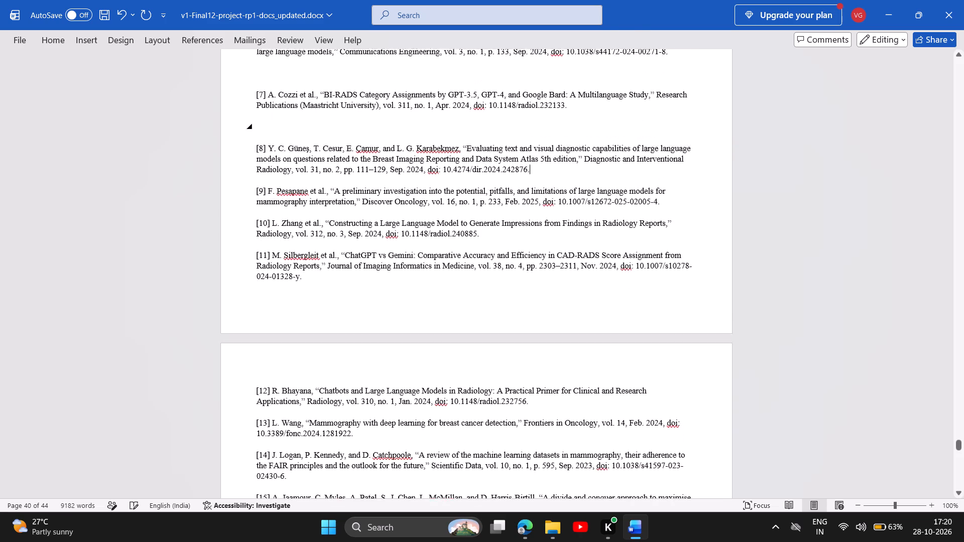
pyautogui.click(285, 150)
pyautogui.press('BackSpace')
pyautogui.press('BackSpace')
pyautogui.scroll(1, 285, 150)
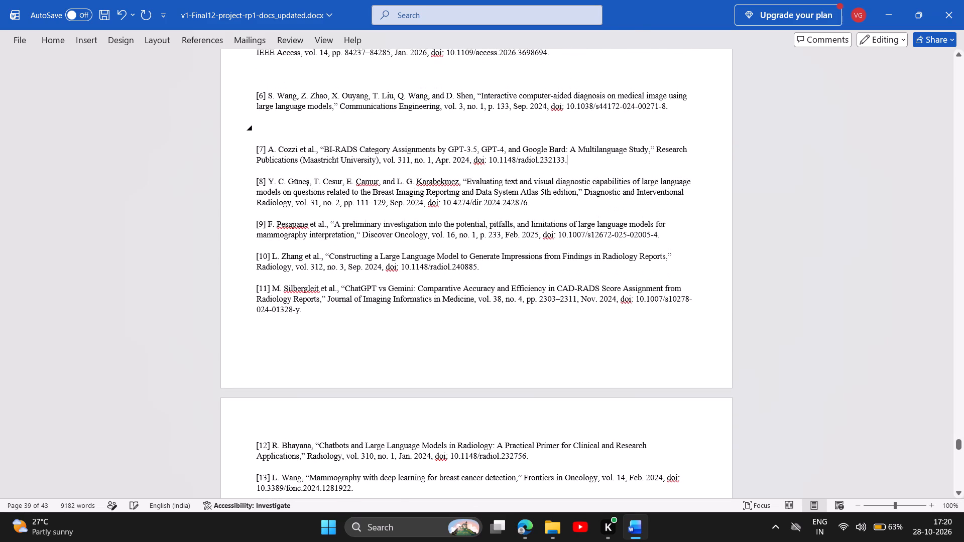
pyautogui.click(285, 127)
pyautogui.press('BackSpace')
pyautogui.press('BackSpace')
# Remove the empty paragraphs separating references [3], [4], [5] and [6].
pyautogui.scroll(5, 285, 127)
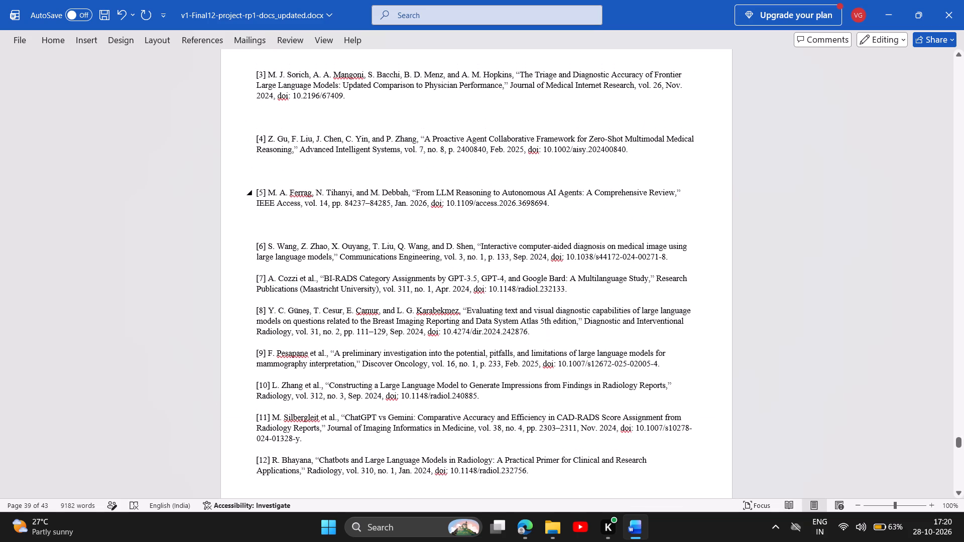
pyautogui.click(288, 225)
pyautogui.press('BackSpace')
pyautogui.press('BackSpace')
pyautogui.scroll(2, 287, 225)
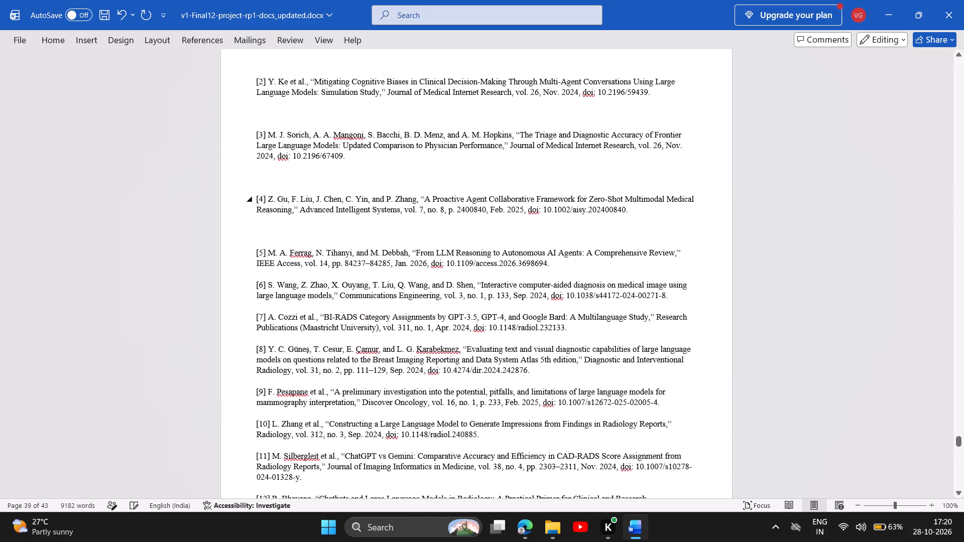
pyautogui.click(284, 231)
pyautogui.press('BackSpace')
pyautogui.press('BackSpace')
pyautogui.scroll(1, 285, 222)
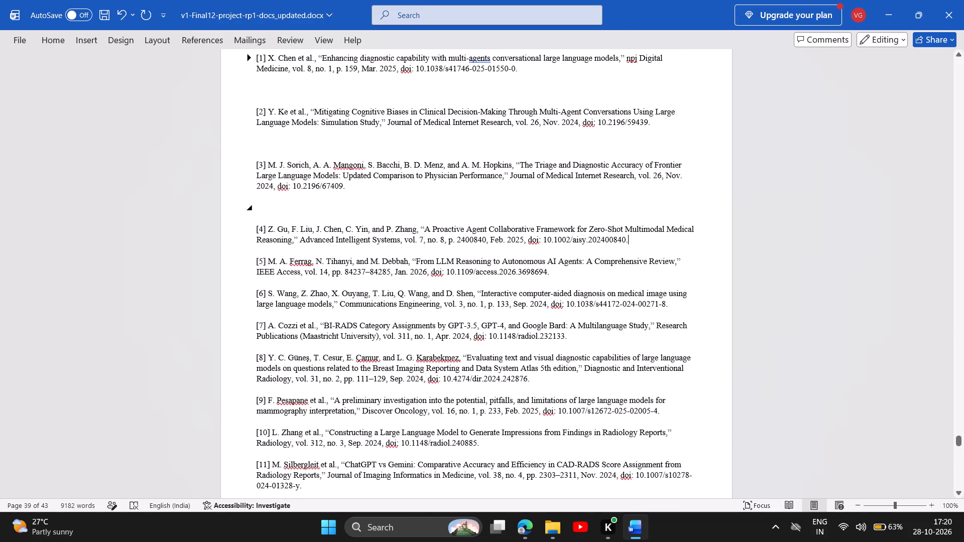
pyautogui.click(287, 208)
pyautogui.press('BackSpace')
pyautogui.press('BackSpace')
# Remove the empty paragraphs separating references [1], [2] and [3].
pyautogui.scroll(2, 287, 208)
pyautogui.click(285, 207)
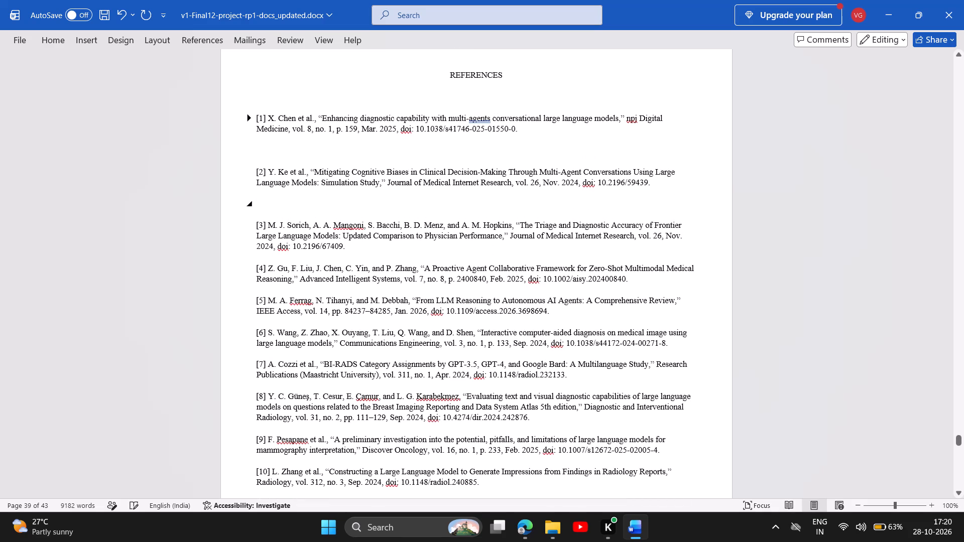
pyautogui.press('BackSpace')
pyautogui.press('BackSpace')
pyautogui.click(291, 149)
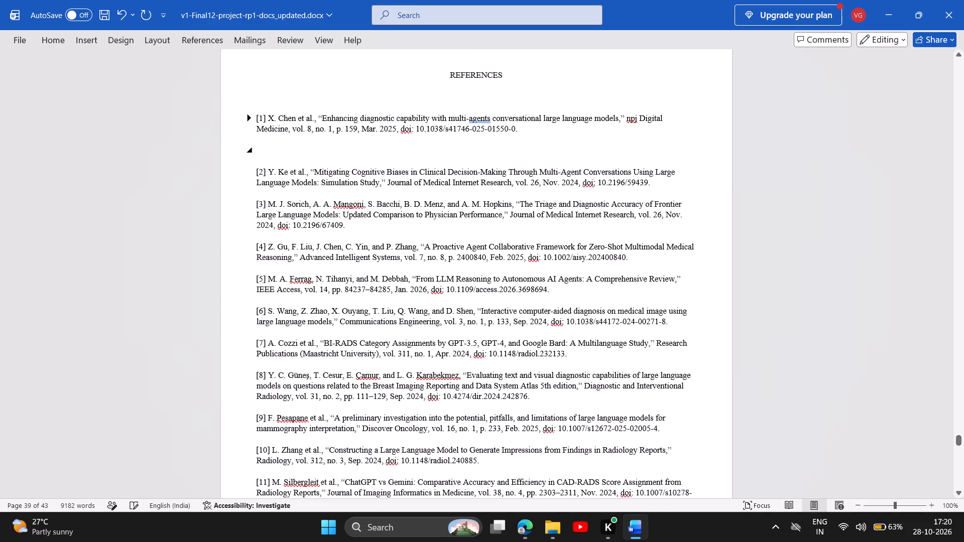
pyautogui.press('BackSpace')
pyautogui.press('BackSpace')
pyautogui.press('BackSpace')
# Move the bold, underlined REFERENCES heading from its separate page to replace the plain REFERENCES title above the reference list.
pyautogui.scroll(2, 309, 149)
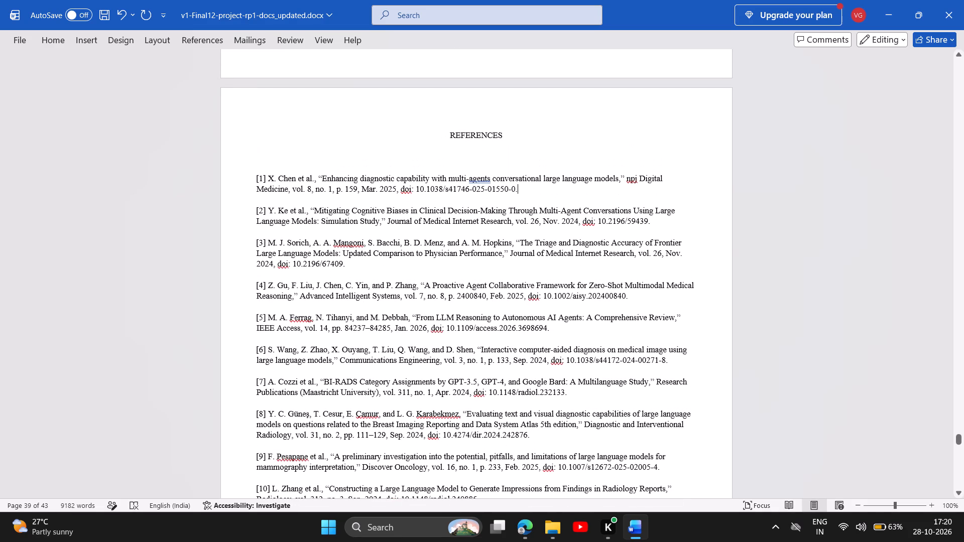
pyautogui.scroll(20, 474, 136)
pyautogui.scroll(1, 474, 136)
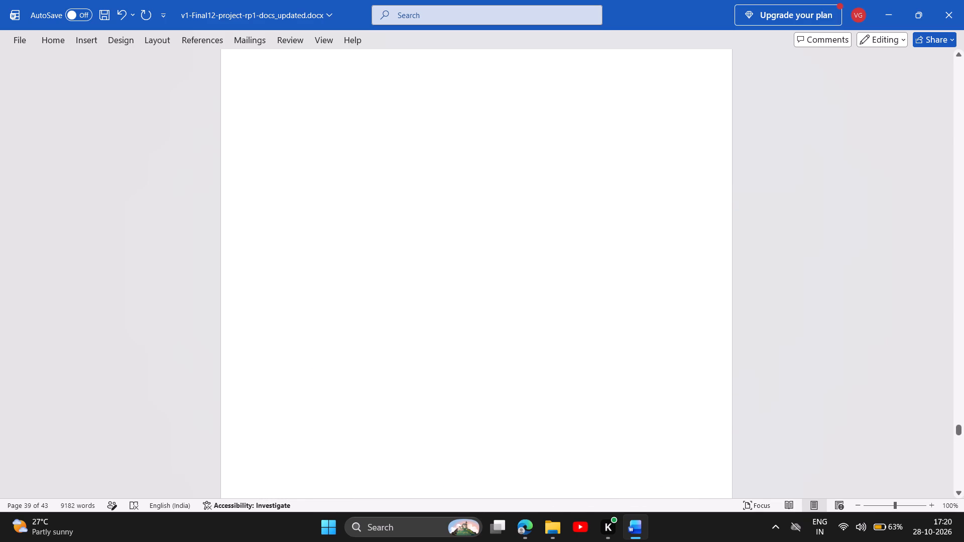
pyautogui.scroll(9, 393, 171)
pyautogui.moveTo(431, 217); pyautogui.dragTo(528, 210)
pyautogui.hotkey('ctrl', 'x')
pyautogui.scroll(-13, 513, 211)
pyautogui.scroll(-14, 486, 237)
pyautogui.moveTo(451, 224); pyautogui.dragTo(464, 226)
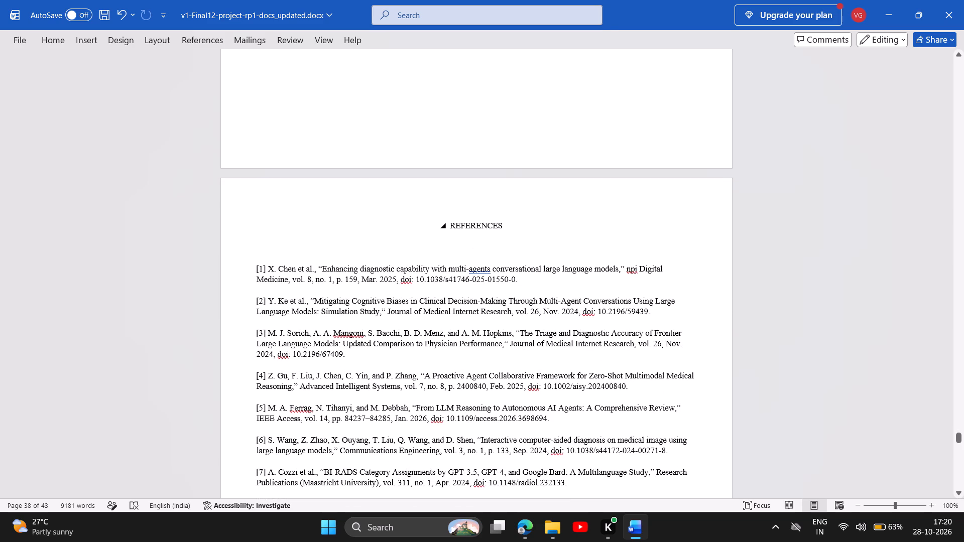
pyautogui.moveTo(464, 226); pyautogui.dragTo(507, 228)
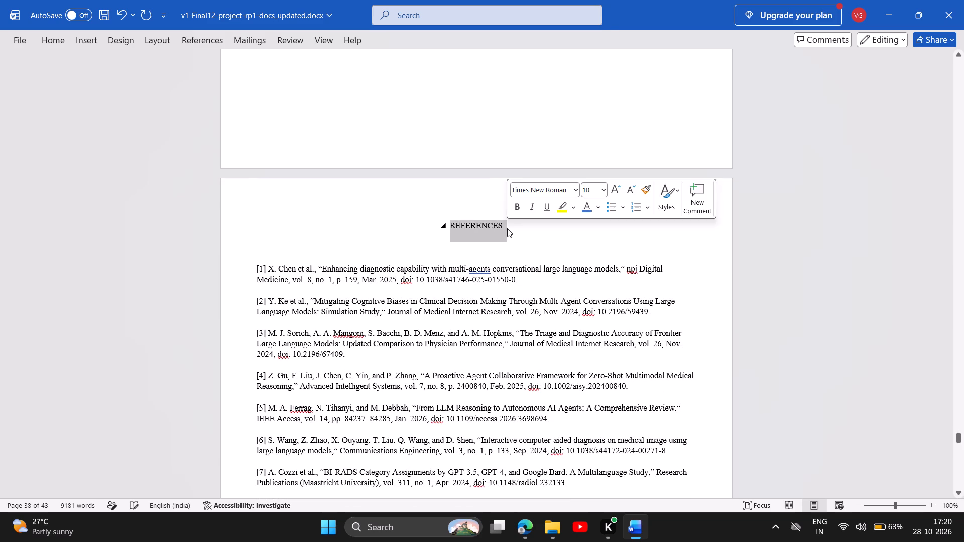
pyautogui.hotkey('ctrl', 'v')
# Shift the LIST OF PUBLICATIONS heading two tab stops toward the page centre.
pyautogui.scroll(3, 427, 237)
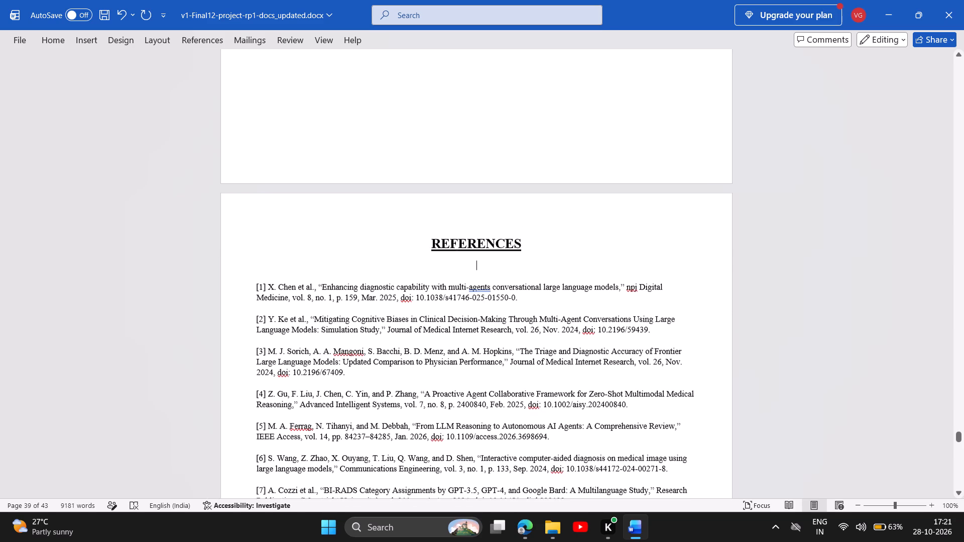
pyautogui.scroll(-3, 426, 266)
pyautogui.scroll(16, 413, 230)
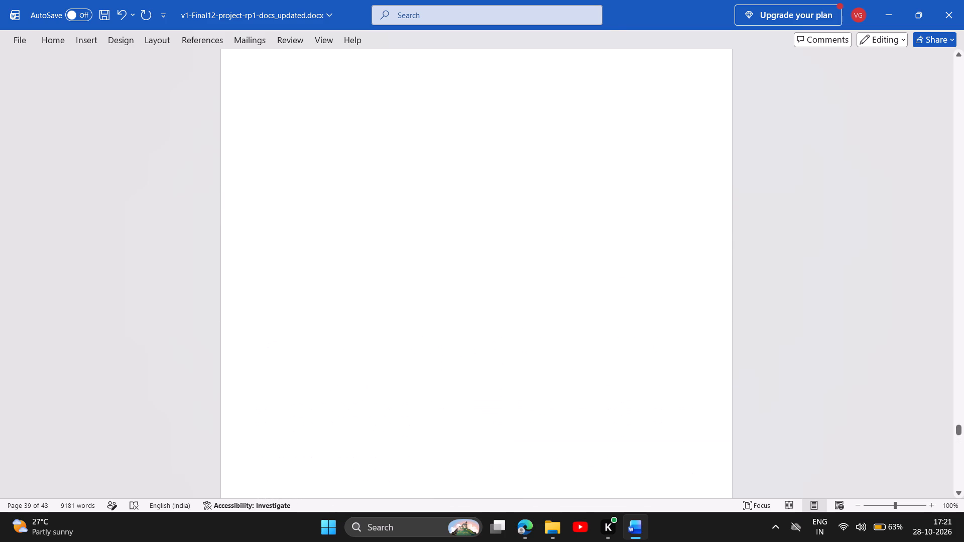
pyautogui.scroll(20, 413, 230)
pyautogui.scroll(1, 413, 230)
pyautogui.scroll(-11, 413, 230)
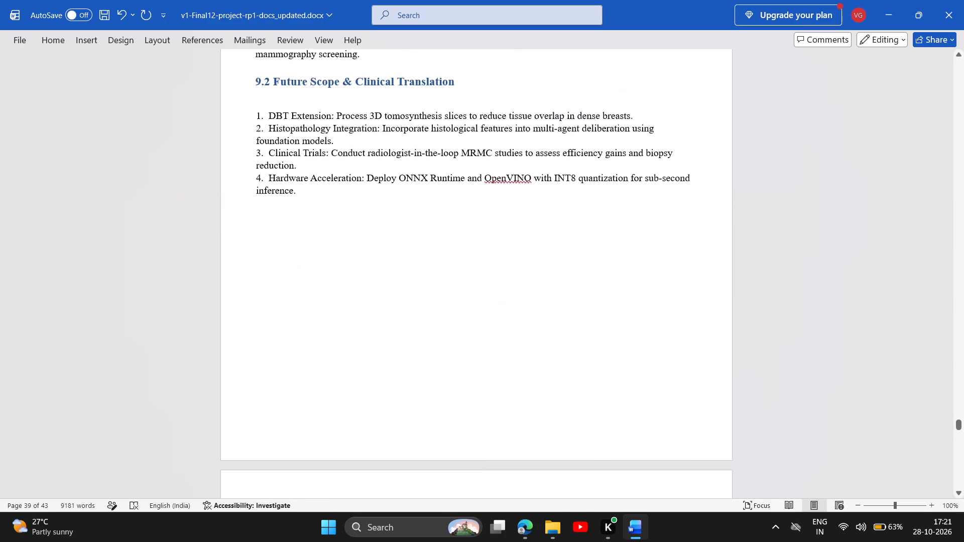
pyautogui.scroll(-20, 413, 233)
pyautogui.scroll(-20, 413, 233)
pyautogui.scroll(-5, 413, 233)
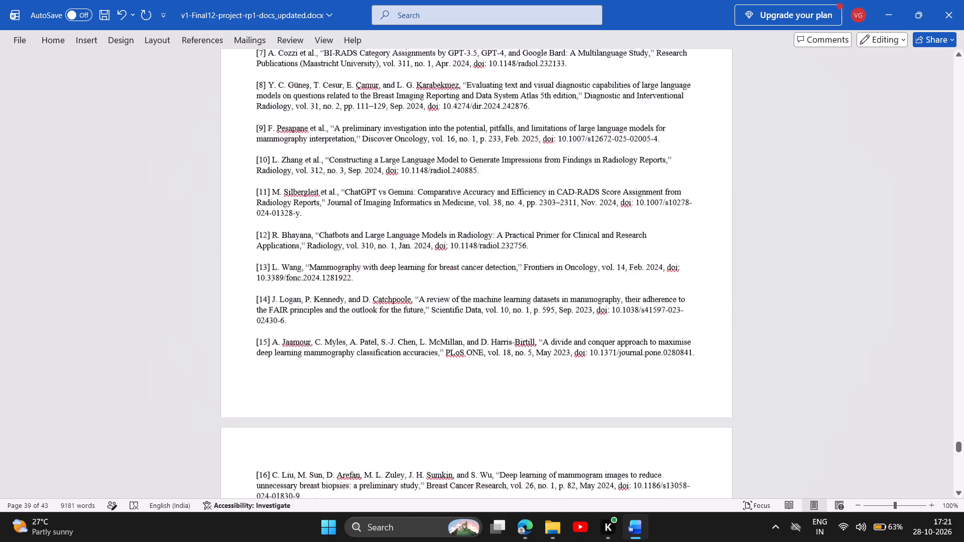
pyautogui.scroll(-20, 413, 239)
pyautogui.scroll(-20, 413, 239)
pyautogui.scroll(-5, 413, 239)
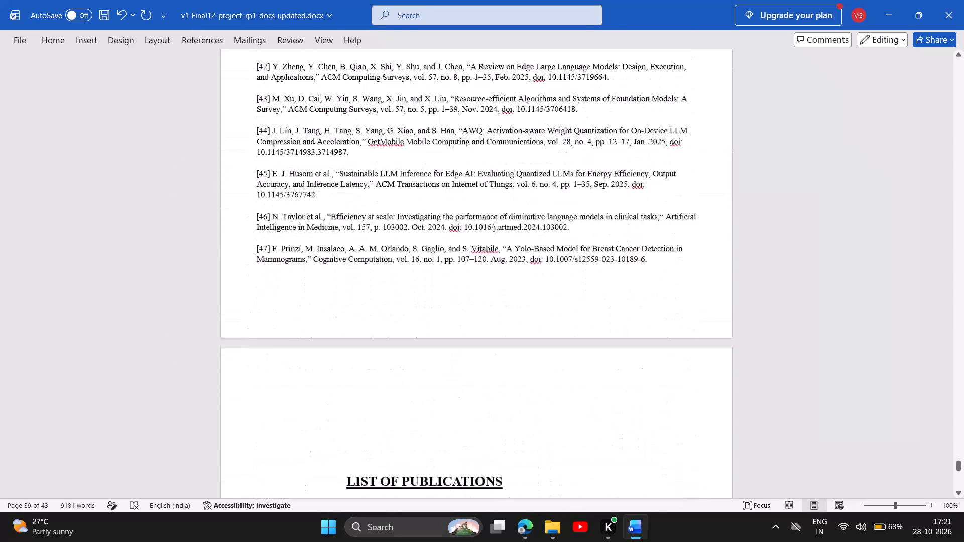
pyautogui.scroll(-9, 413, 240)
pyautogui.click(347, 134)
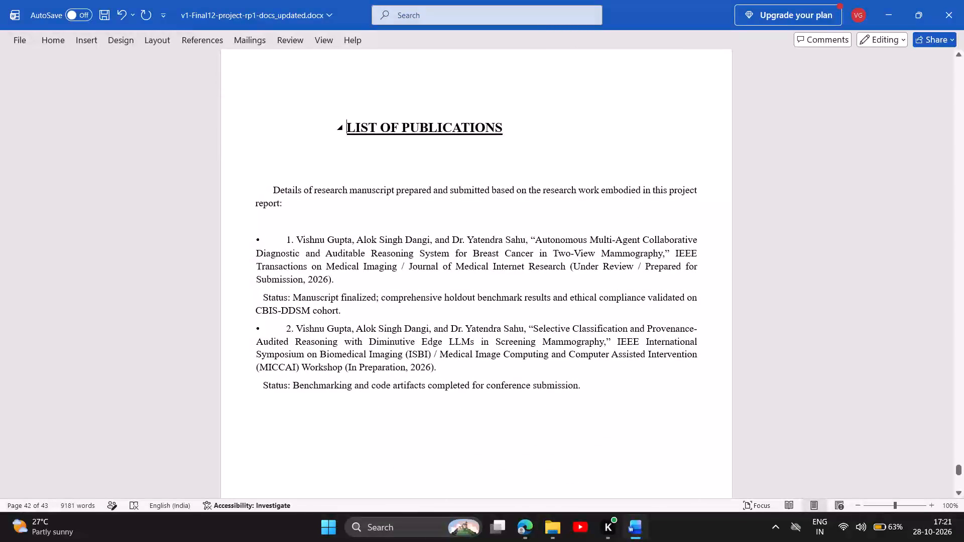
pyautogui.press('Tab')
pyautogui.press('Tab')
# Remove the bullets before publication entries 1 and 2, keeping their typed numbers.
pyautogui.scroll(-4, 383, 159)
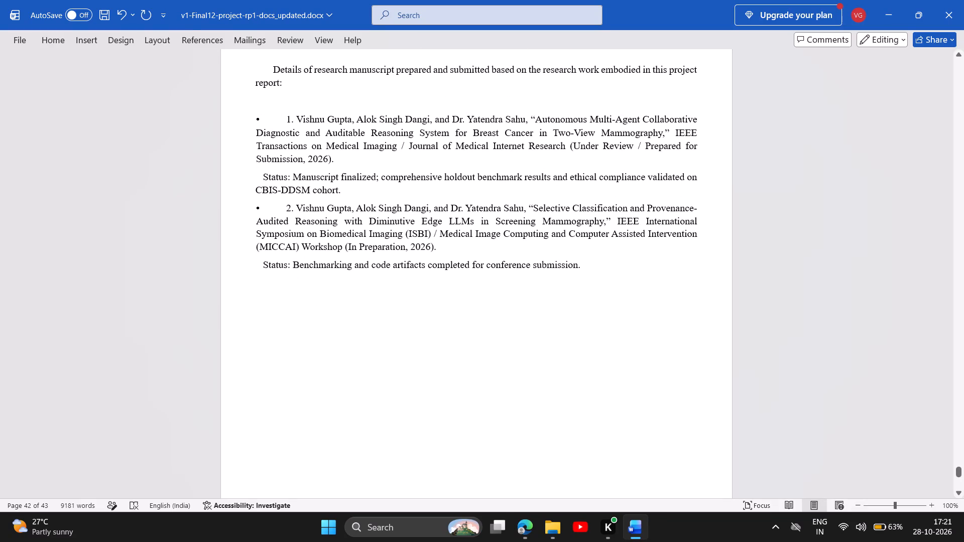
pyautogui.click(287, 122)
pyautogui.press('BackSpace')
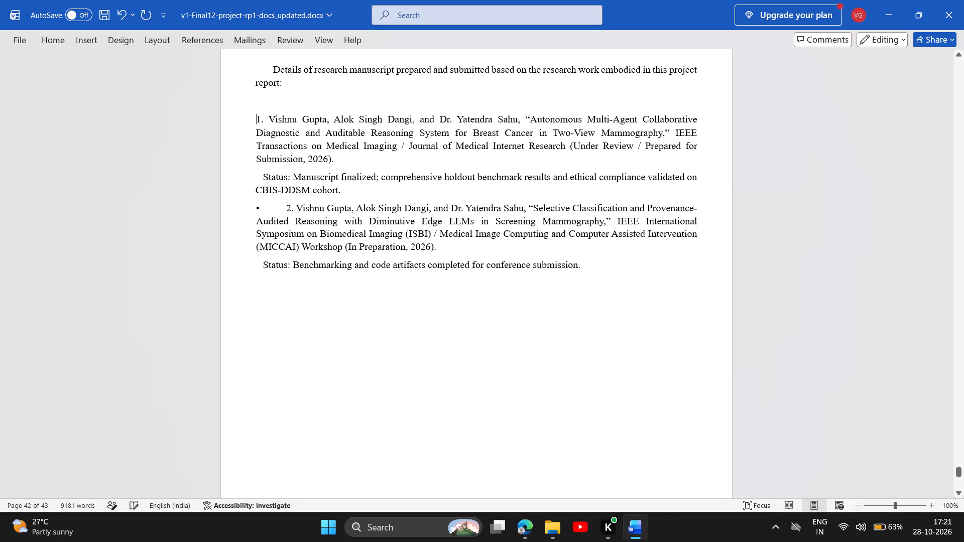
pyautogui.click(286, 206)
pyautogui.press('BackSpace')
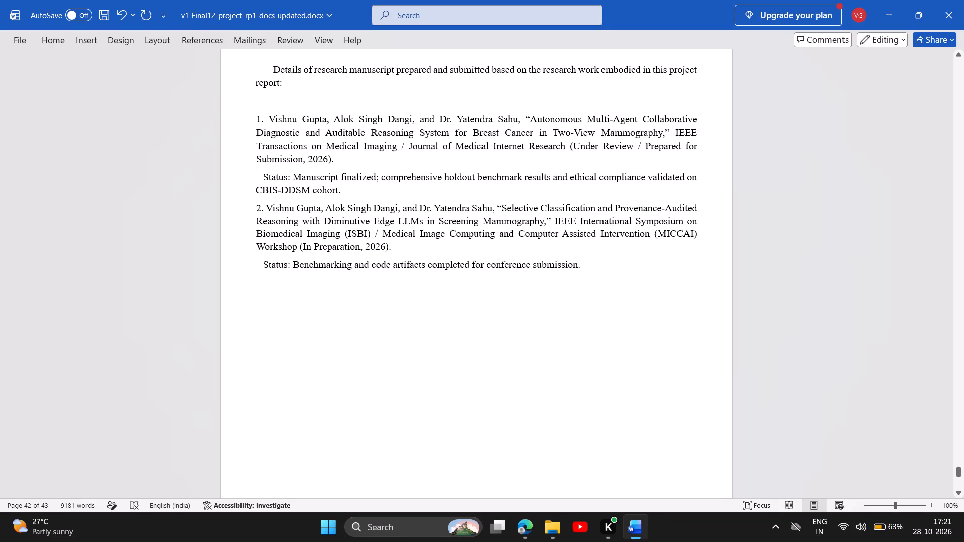
# Review the Plagiarism Compliance Statement page through to the end of the report.
pyautogui.scroll(-17, 440, 253)
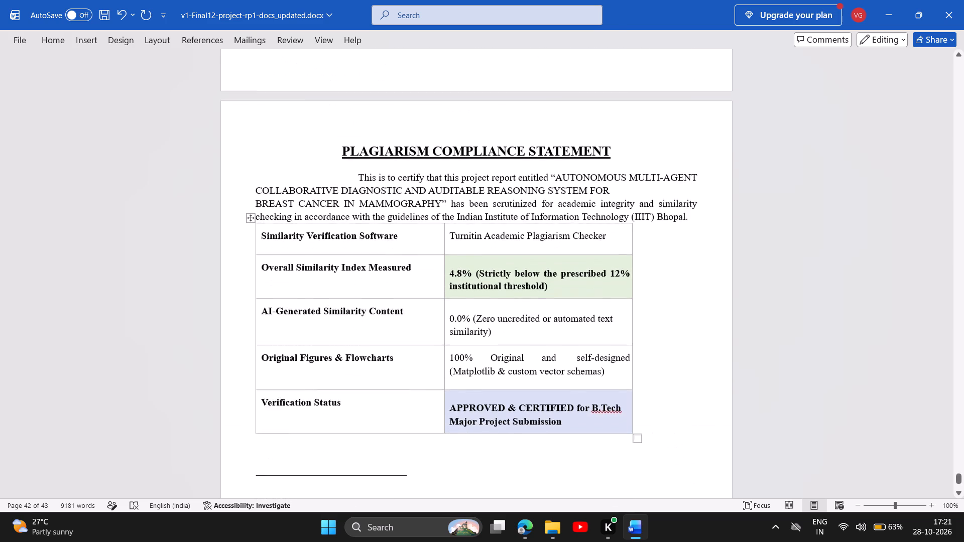
pyautogui.scroll(-6, 510, 264)
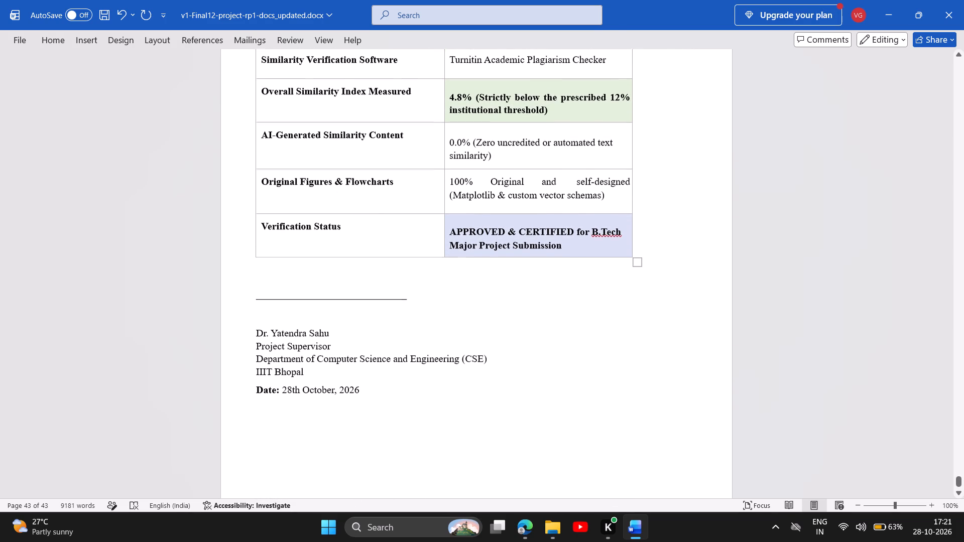
pyautogui.scroll(-10, 461, 233)
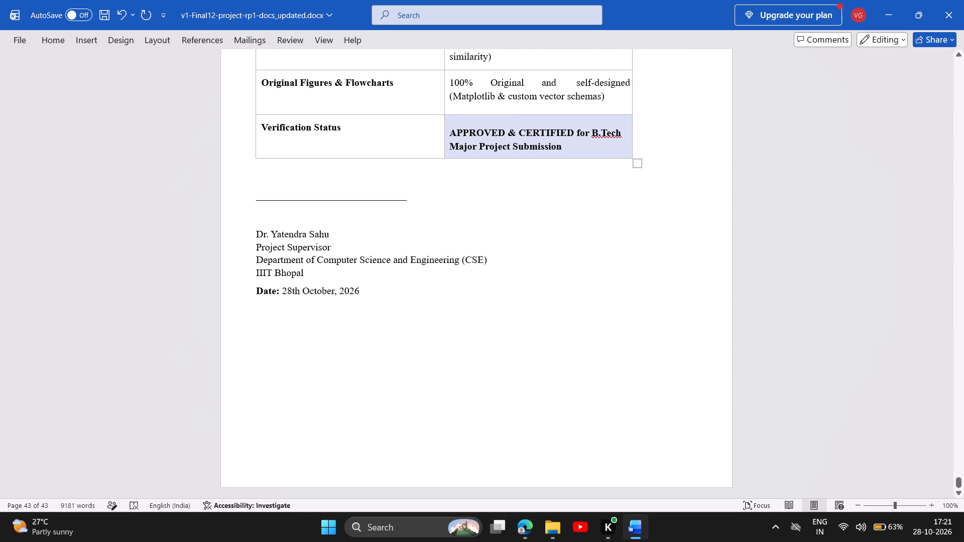
# Review the report's front matter and early chapters, from the table of contents through Chapter 3, Problem Definition and Objectives.
pyautogui.scroll(20, 487, 285)
pyautogui.scroll(12, 487, 285)
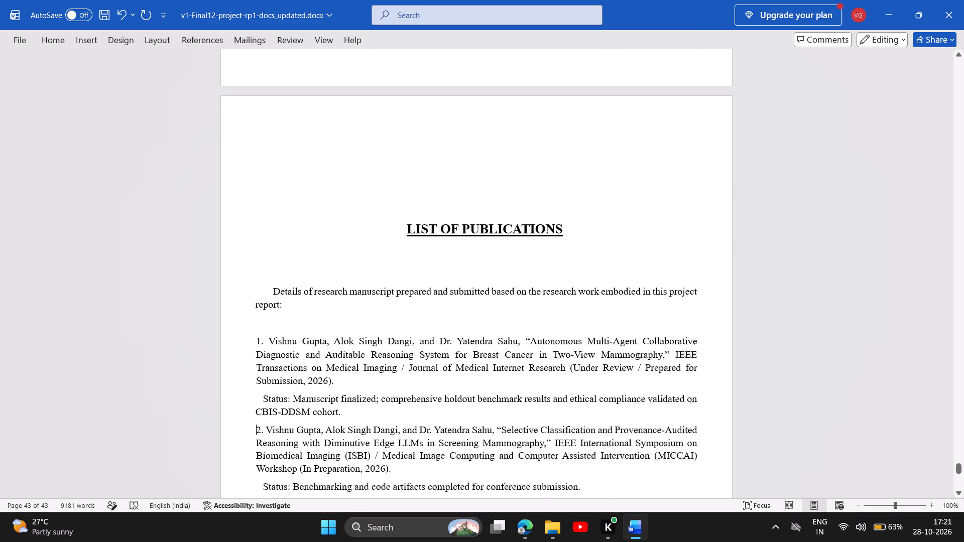
pyautogui.moveTo(961, 469); pyautogui.dragTo(935, 106)
pyautogui.scroll(-20, 656, 203)
pyautogui.scroll(-2, 656, 203)
pyautogui.scroll(-6, 642, 244)
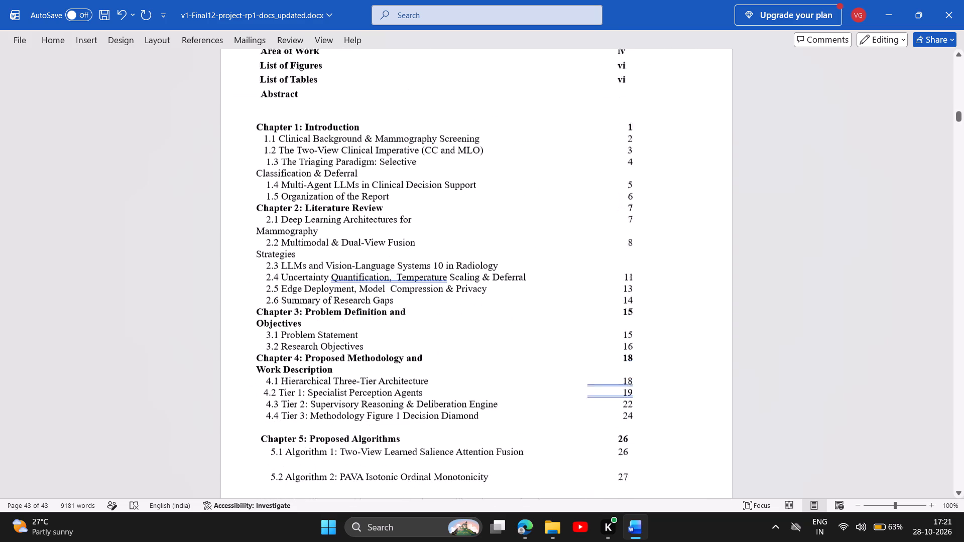
pyautogui.moveTo(962, 117); pyautogui.dragTo(962, 146)
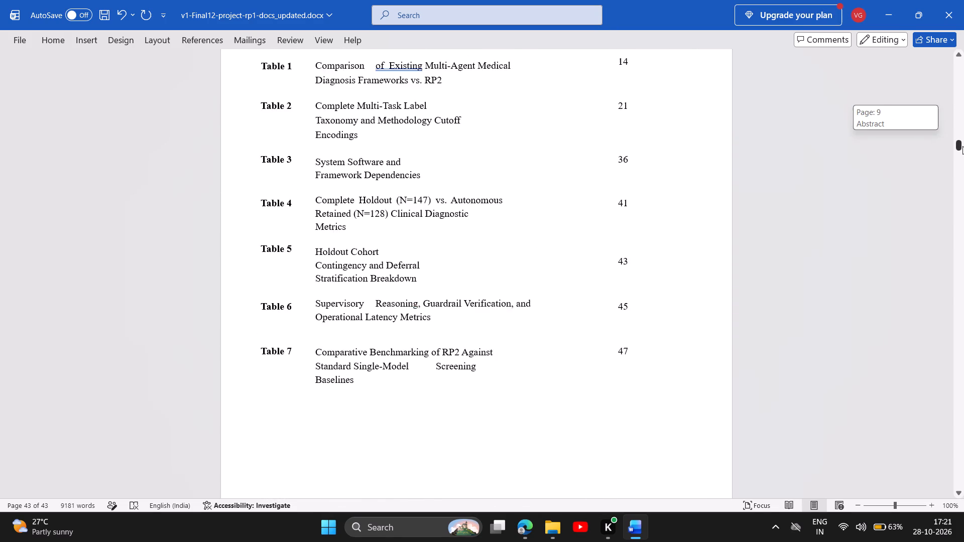
pyautogui.moveTo(962, 146); pyautogui.dragTo(963, 179)
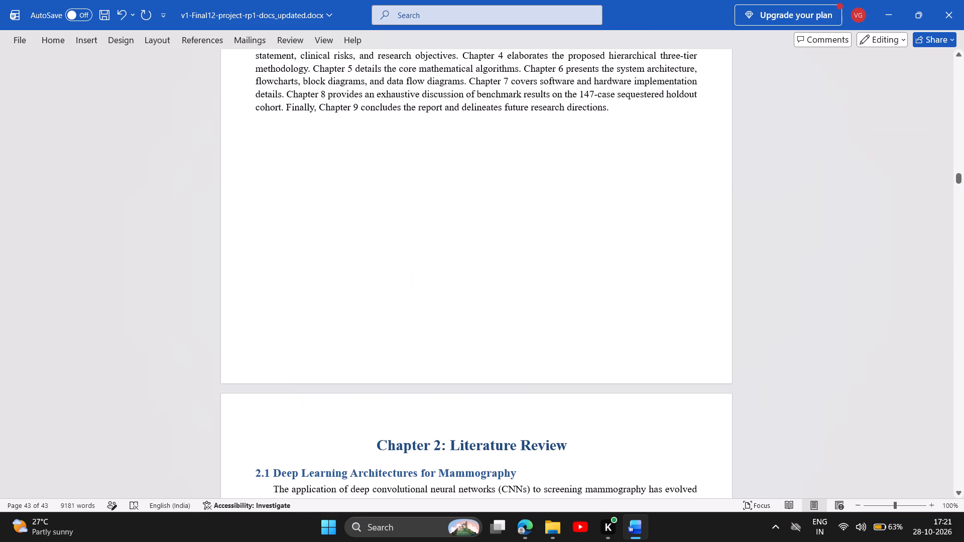
pyautogui.scroll(-20, 771, 216)
pyautogui.scroll(-12, 771, 216)
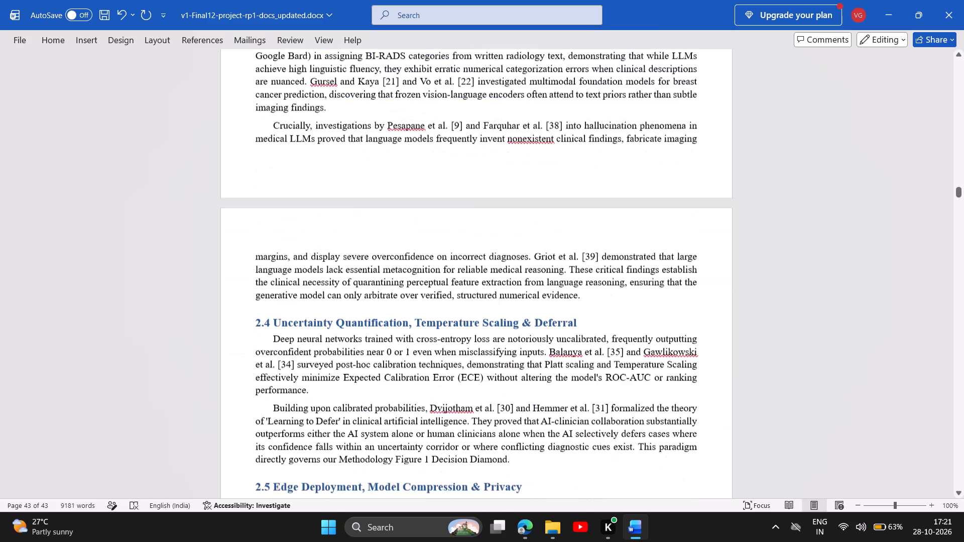
pyautogui.moveTo(960, 193); pyautogui.dragTo(963, 214)
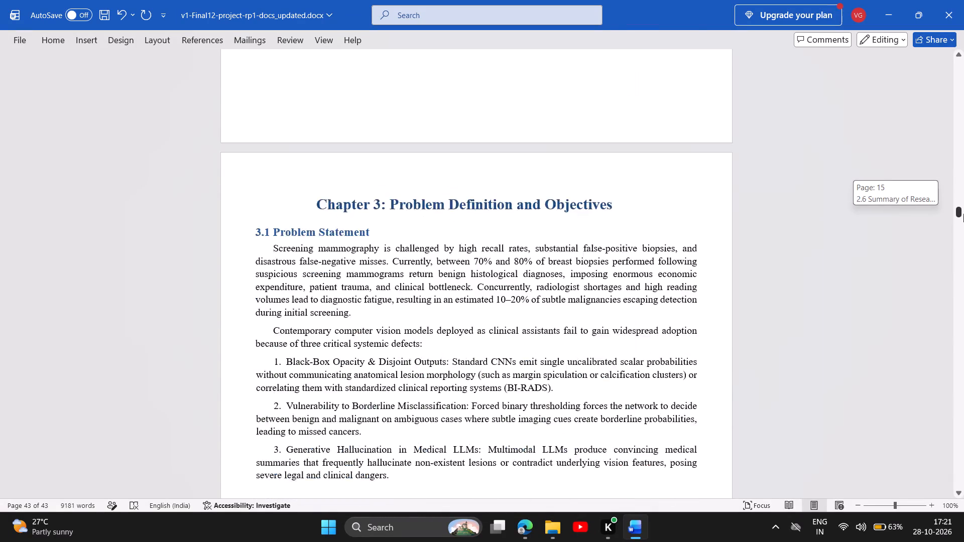
pyautogui.moveTo(963, 214); pyautogui.dragTo(959, 222)
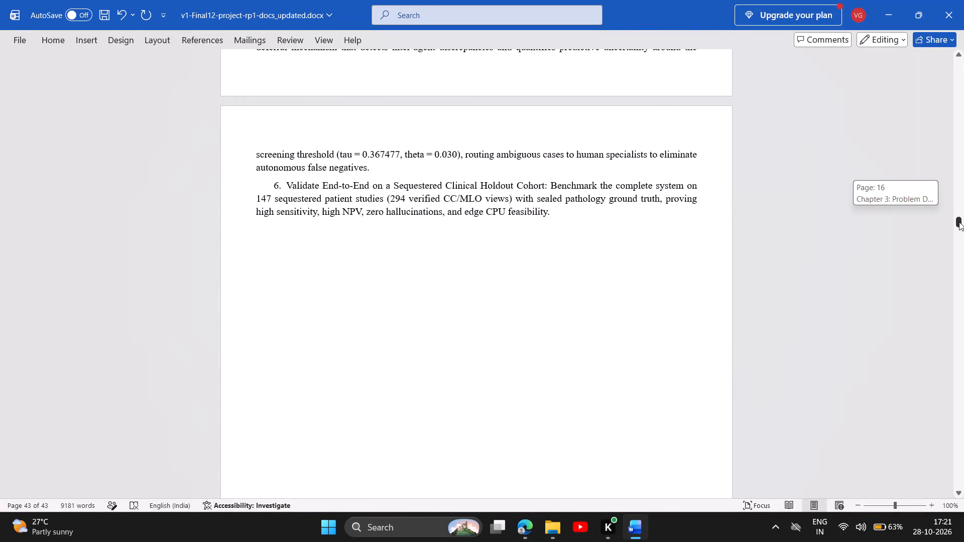
pyautogui.moveTo(959, 222); pyautogui.dragTo(956, 223)
pyautogui.scroll(13, 516, 178)
pyautogui.scroll(15, 481, 196)
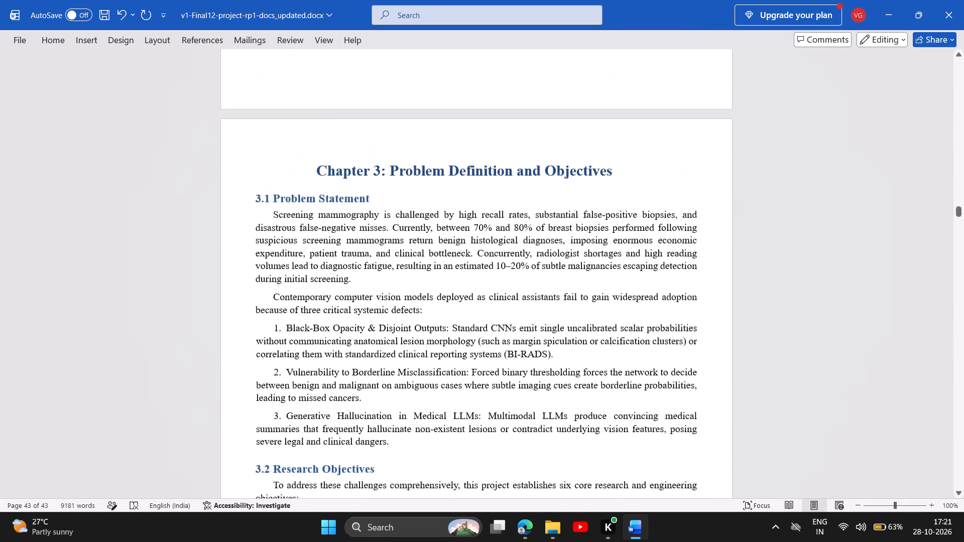
pyautogui.scroll(1, 489, 199)
pyautogui.scroll(-7, 489, 199)
pyautogui.scroll(18, 491, 203)
pyautogui.scroll(-3, 492, 204)
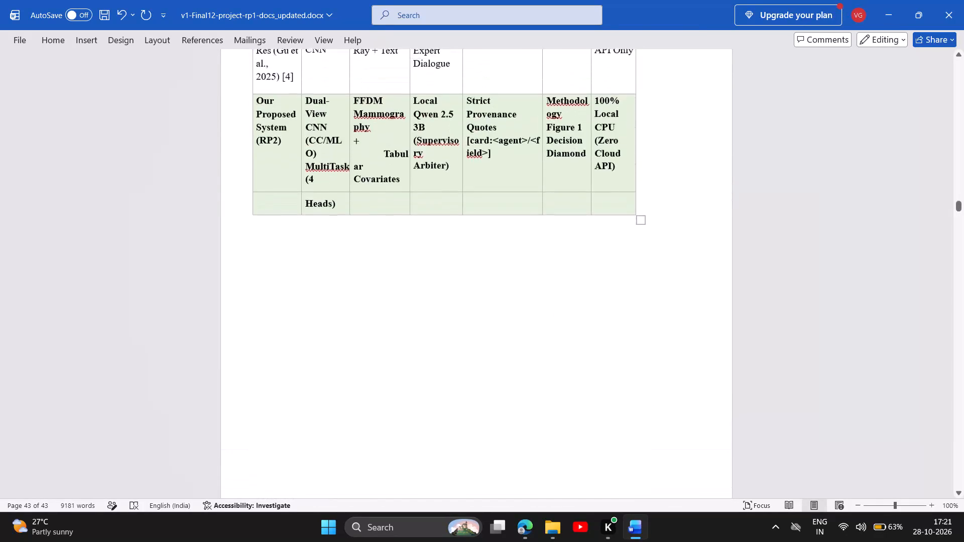
pyautogui.scroll(-13, 492, 205)
pyautogui.scroll(-19, 501, 213)
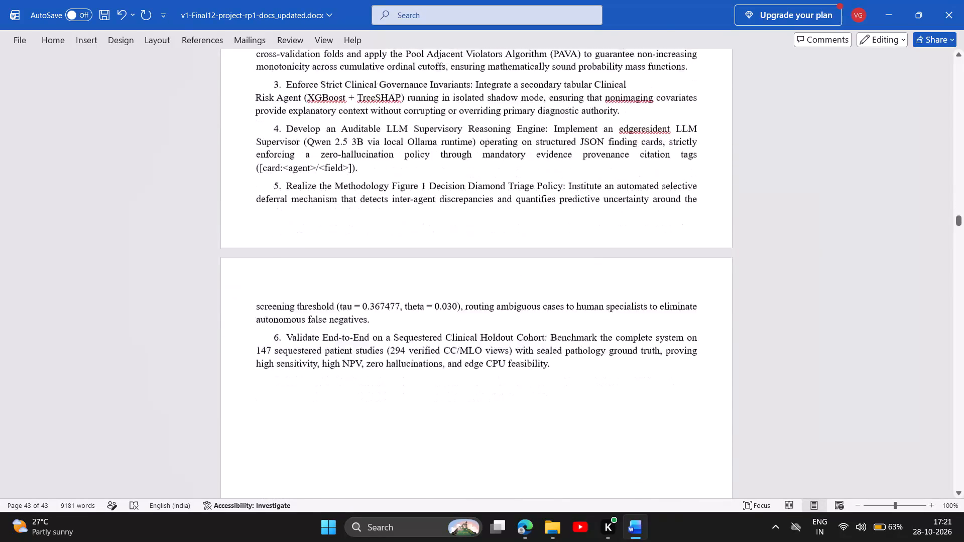
pyautogui.scroll(-2, 496, 236)
pyautogui.scroll(-20, 495, 238)
pyautogui.scroll(-8, 495, 238)
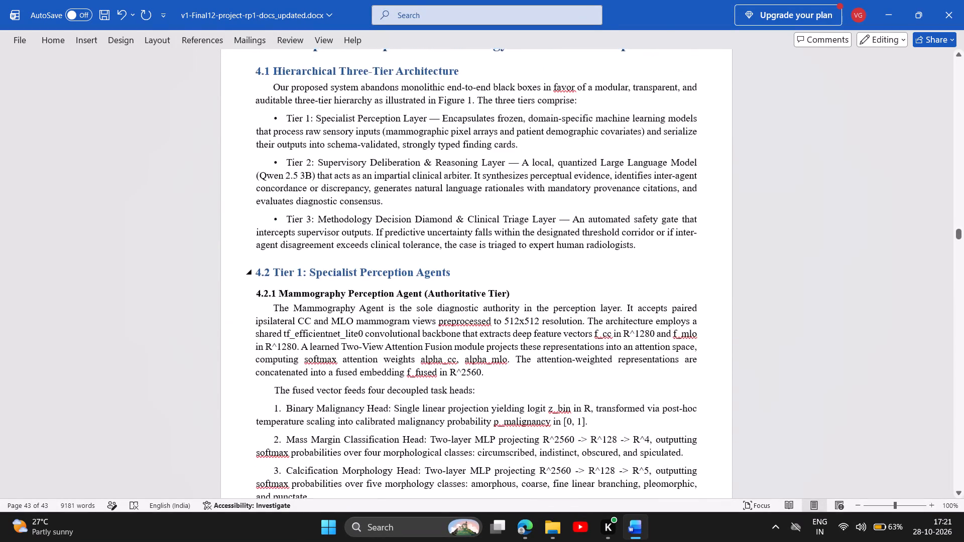
pyautogui.scroll(-20, 491, 245)
pyautogui.scroll(-20, 491, 245)
pyautogui.scroll(-4, 491, 245)
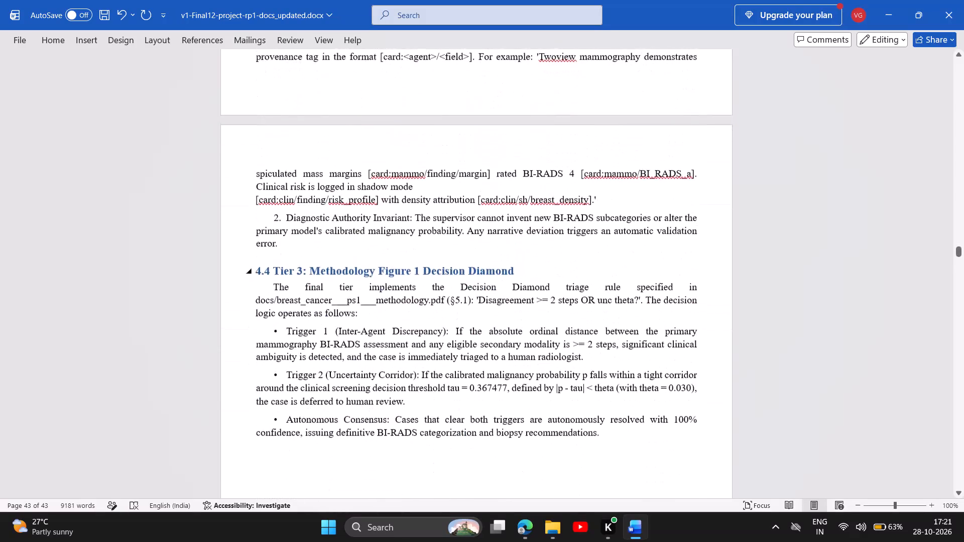
pyautogui.scroll(-20, 490, 251)
pyautogui.scroll(-8, 490, 251)
pyautogui.scroll(-13, 495, 254)
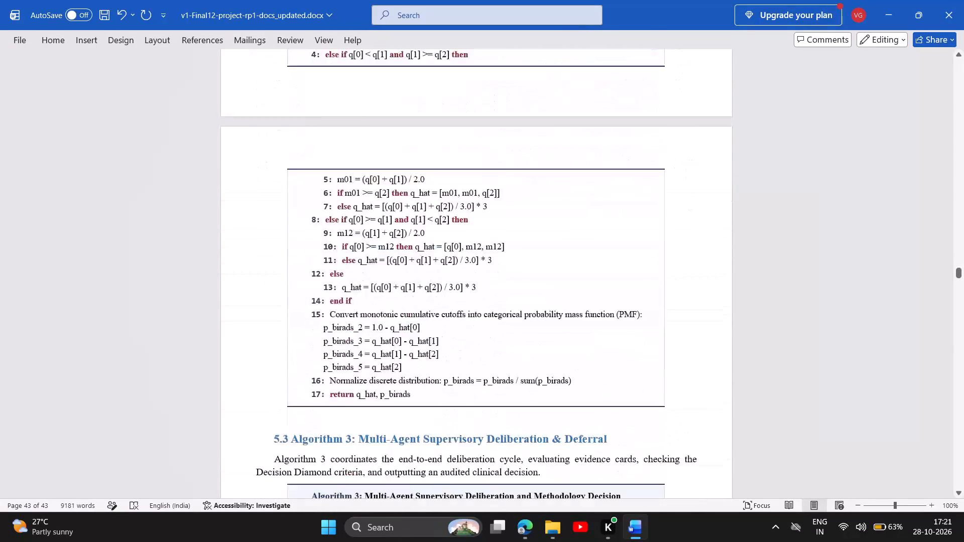
pyautogui.scroll(-20, 495, 261)
pyautogui.scroll(-20, 495, 261)
pyautogui.scroll(-7, 495, 261)
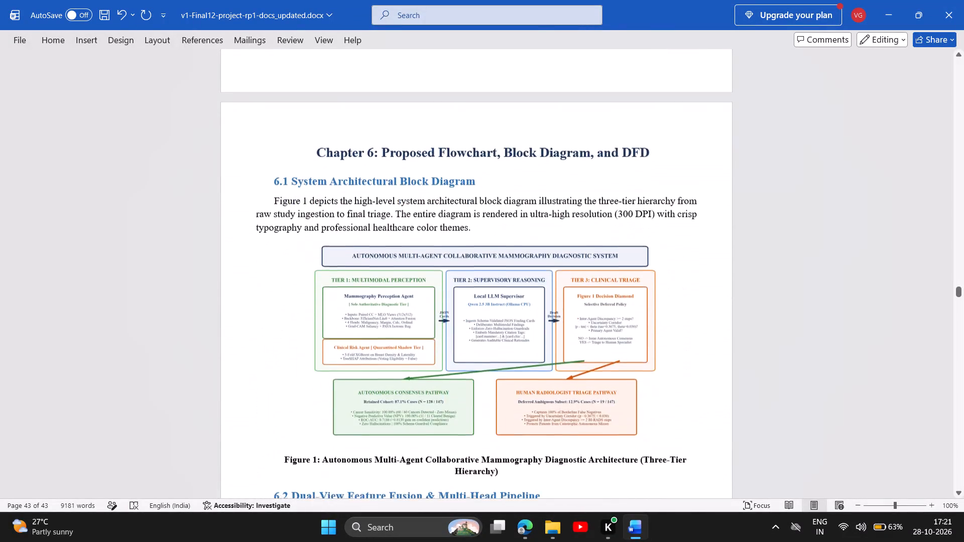
pyautogui.scroll(-20, 495, 261)
pyautogui.scroll(-3, 495, 261)
pyautogui.scroll(-18, 495, 261)
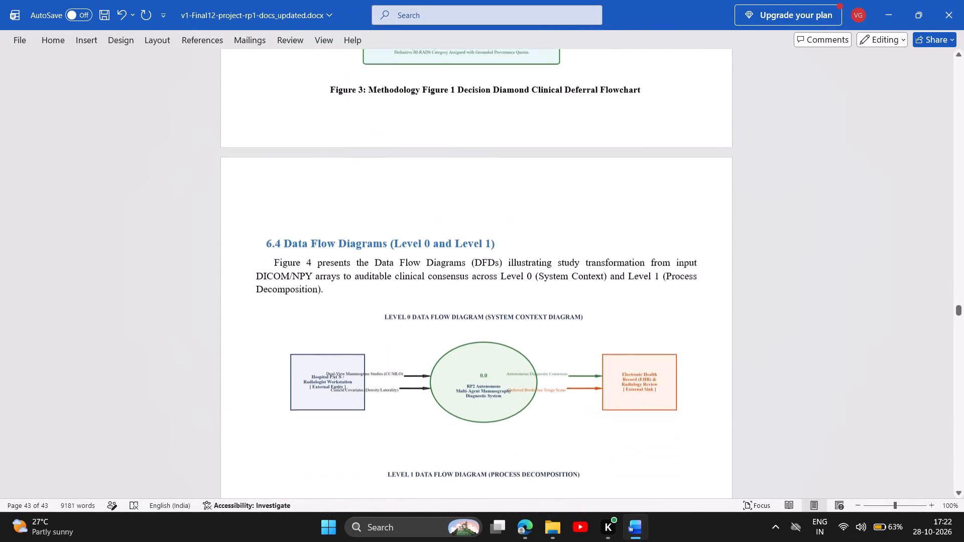
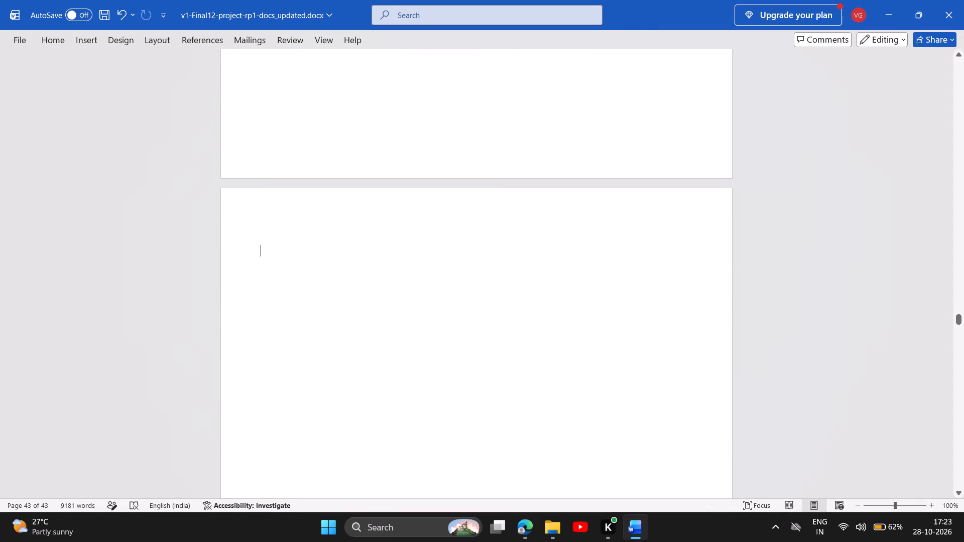
pyautogui.scroll(-3, 518, 347)
pyautogui.hotkey('ctrl', 'g')
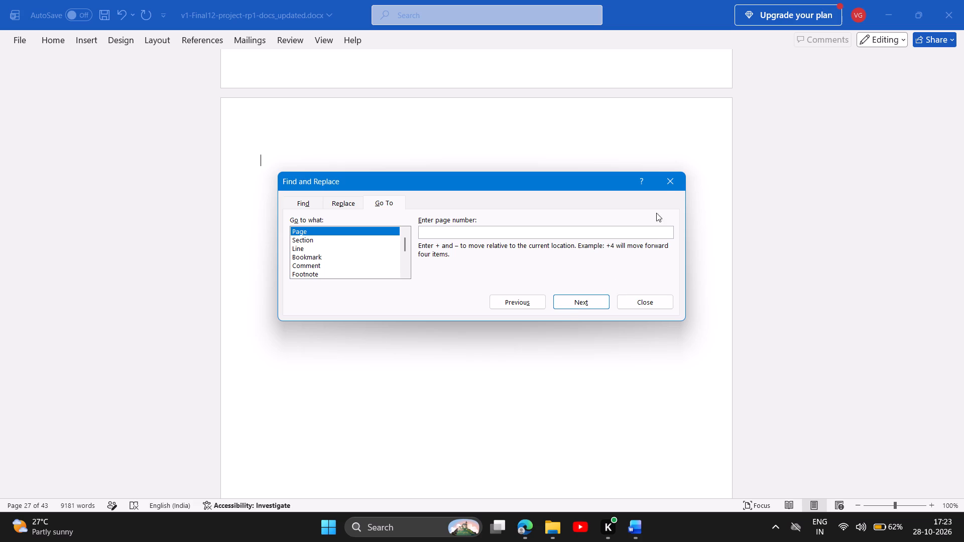
pyautogui.click(665, 188)
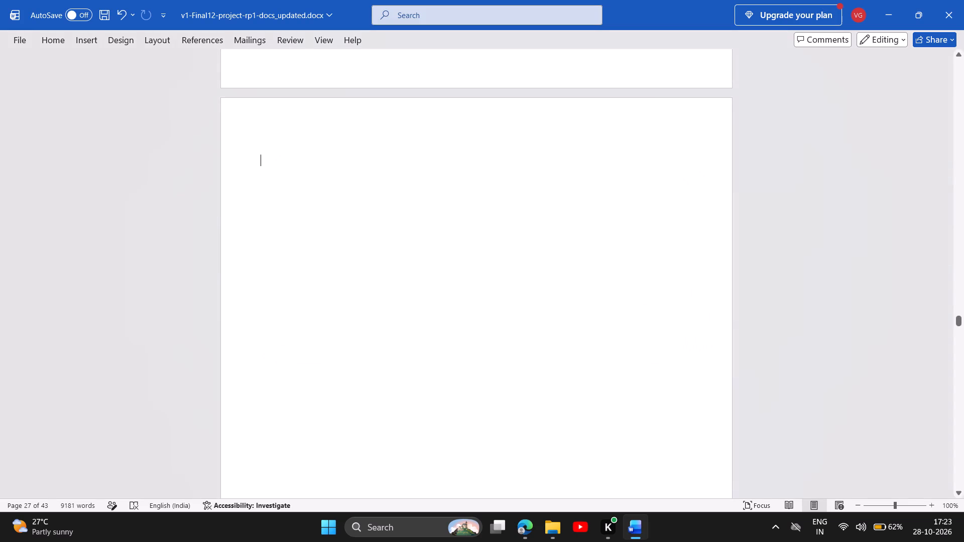
# Examine the report's blank pages and page breaks from the page after Figure 4 back to Algorithm 3 in section 5.3.
pyautogui.scroll(3, 585, 283)
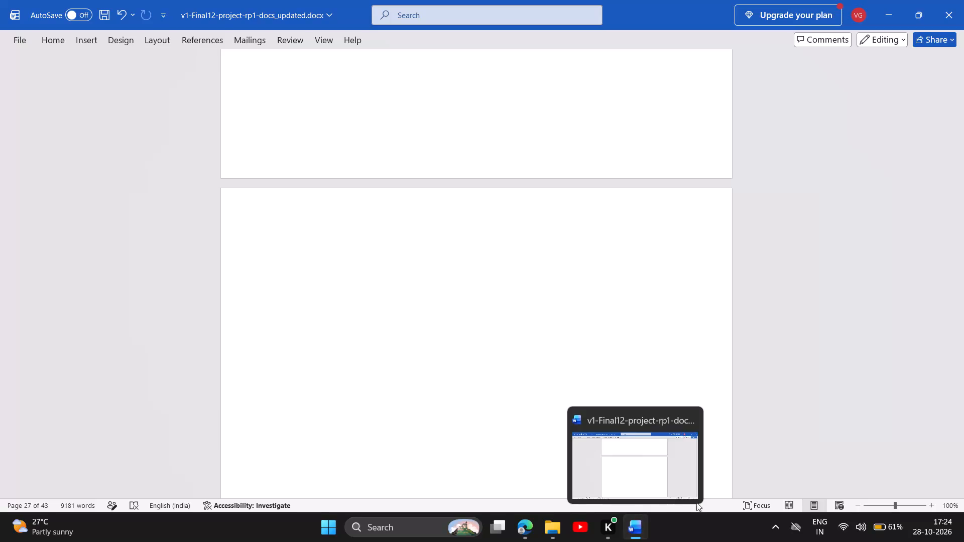
pyautogui.scroll(3, 700, 492)
pyautogui.click(537, 240)
pyautogui.scroll(11, 537, 240)
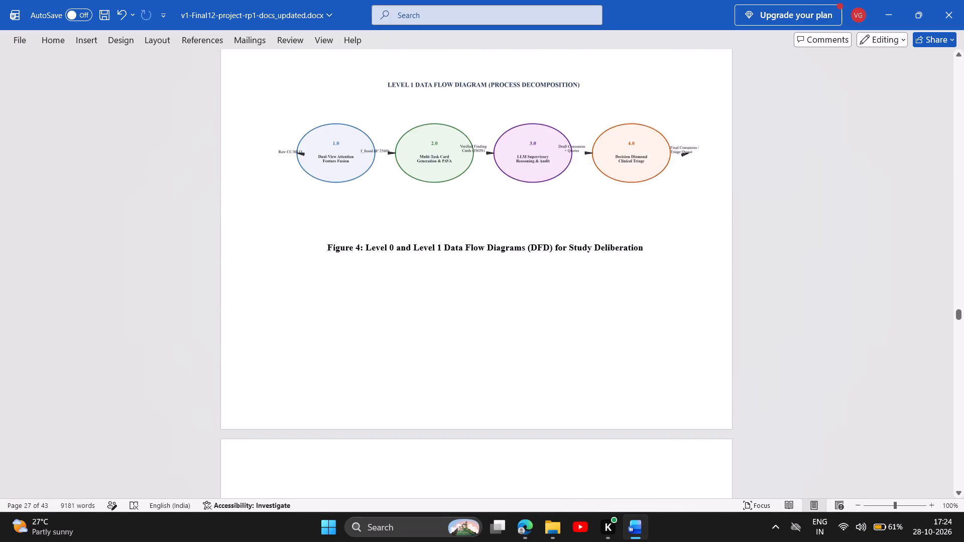
pyautogui.scroll(12, 537, 240)
pyautogui.scroll(7, 760, 231)
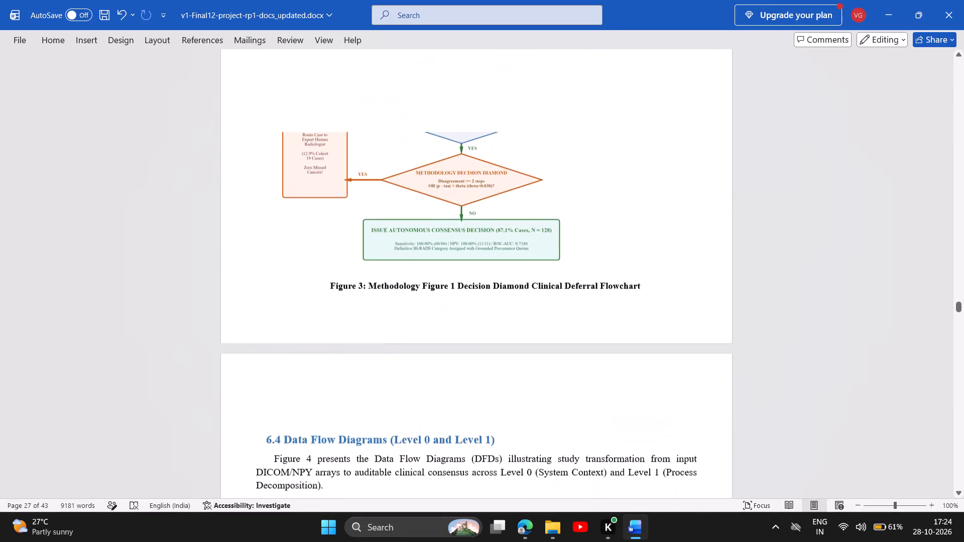
pyautogui.scroll(4, 741, 239)
pyautogui.scroll(15, 696, 265)
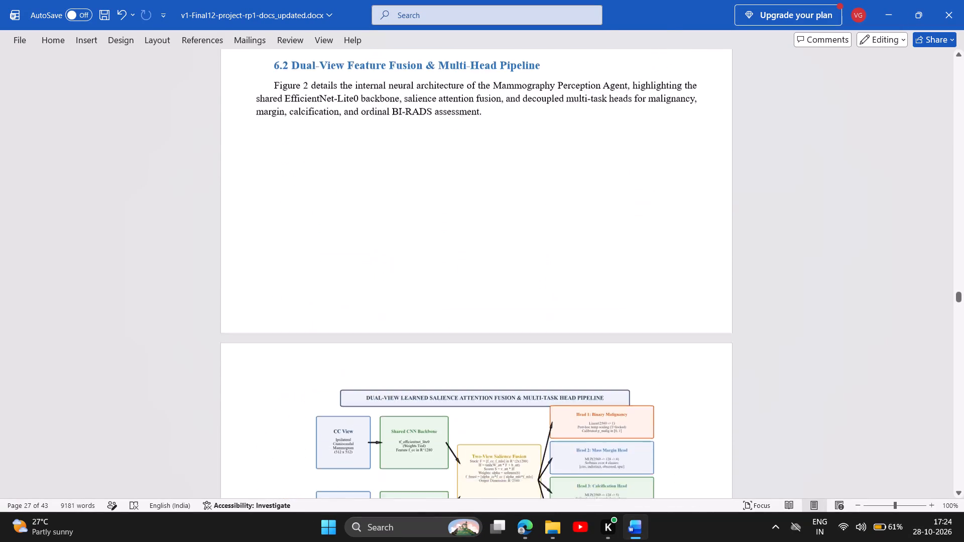
pyautogui.scroll(12, 614, 294)
pyautogui.scroll(17, 531, 292)
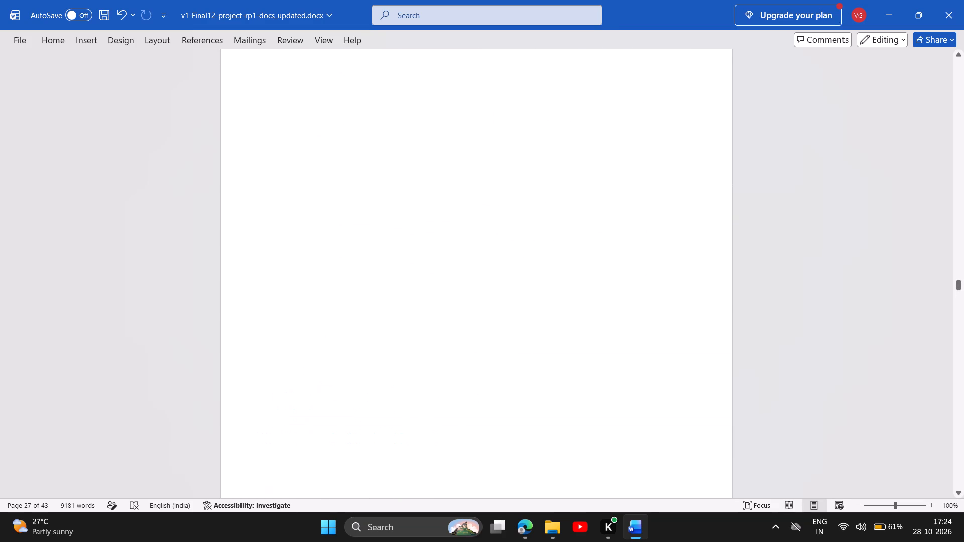
pyautogui.scroll(19, 528, 293)
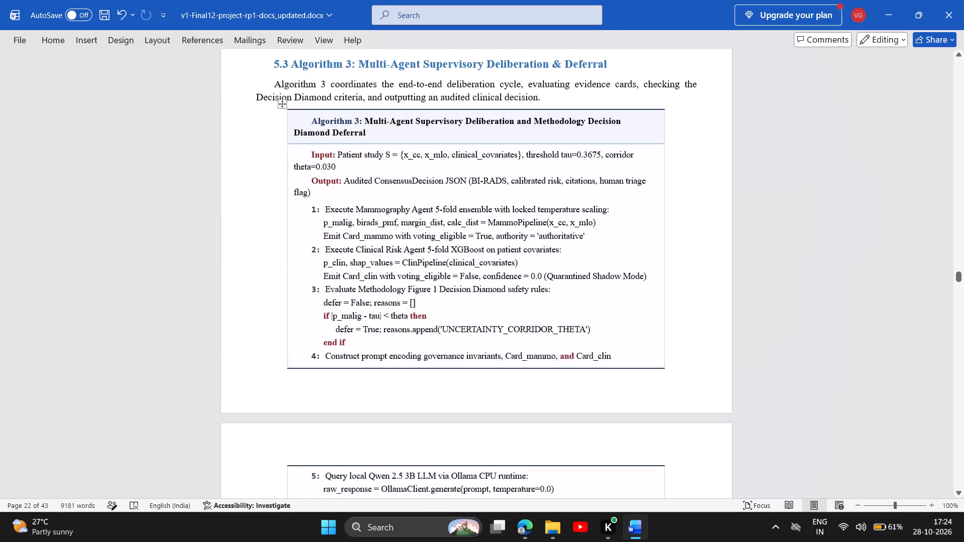
pyautogui.scroll(4, 527, 299)
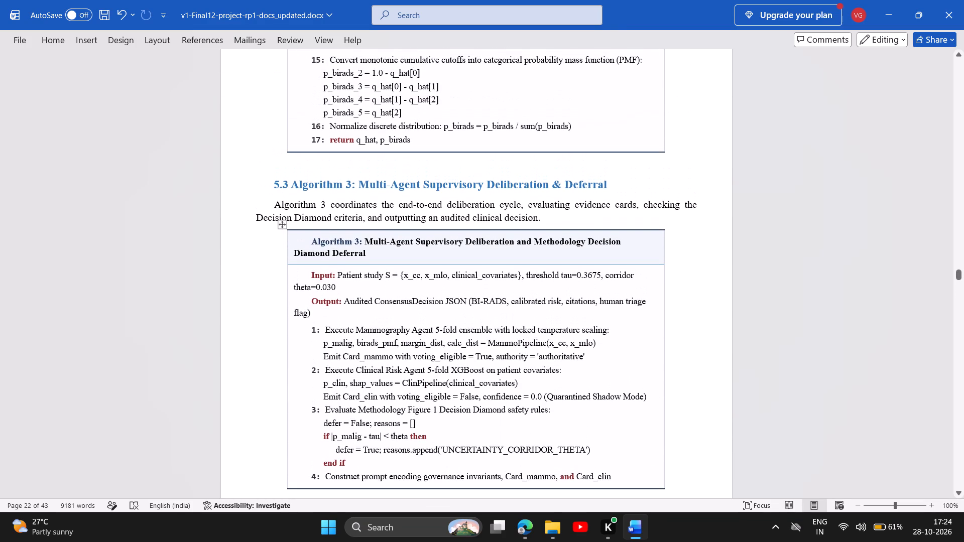
pyautogui.scroll(-13, 521, 304)
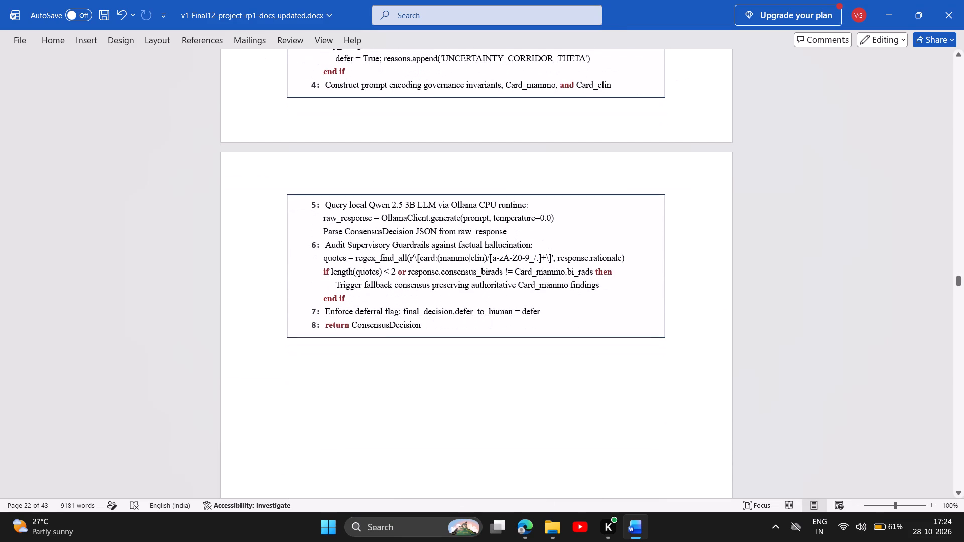
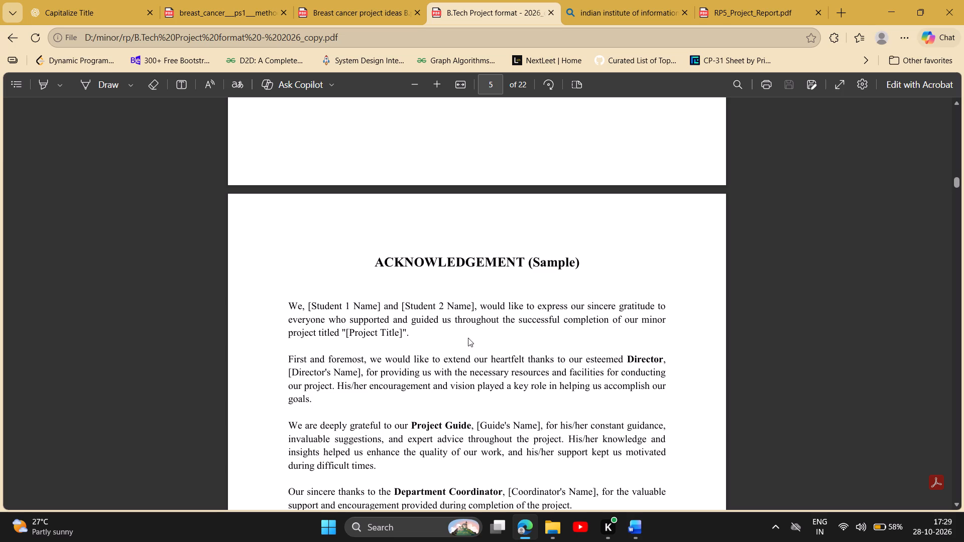
pyautogui.scroll(2, 552, 258)
pyautogui.scroll(-2, 534, 280)
# Reread the Acknowledgement sample's paragraphs and check their wording, spacing and bold terms against the format.
pyautogui.scroll(-2, 488, 277)
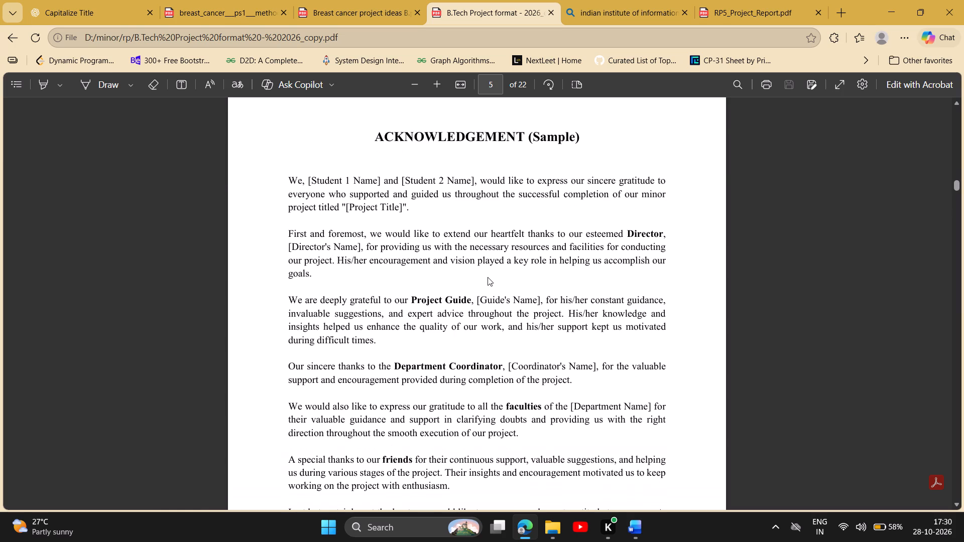
pyautogui.scroll(-1, 488, 277)
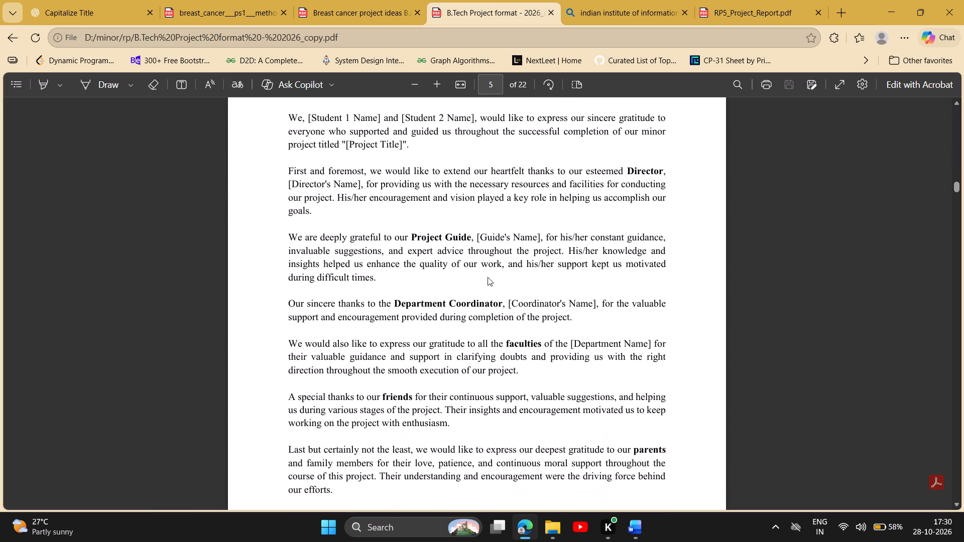
pyautogui.scroll(3, 488, 277)
pyautogui.scroll(-4, 488, 277)
pyautogui.scroll(2, 488, 277)
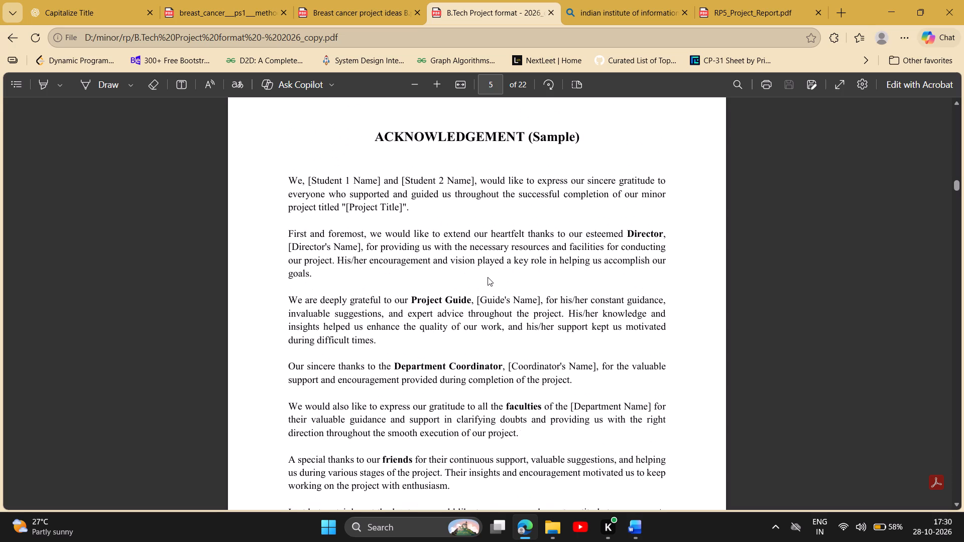
pyautogui.scroll(1, 488, 277)
pyautogui.scroll(-1, 488, 277)
pyautogui.scroll(1, 488, 277)
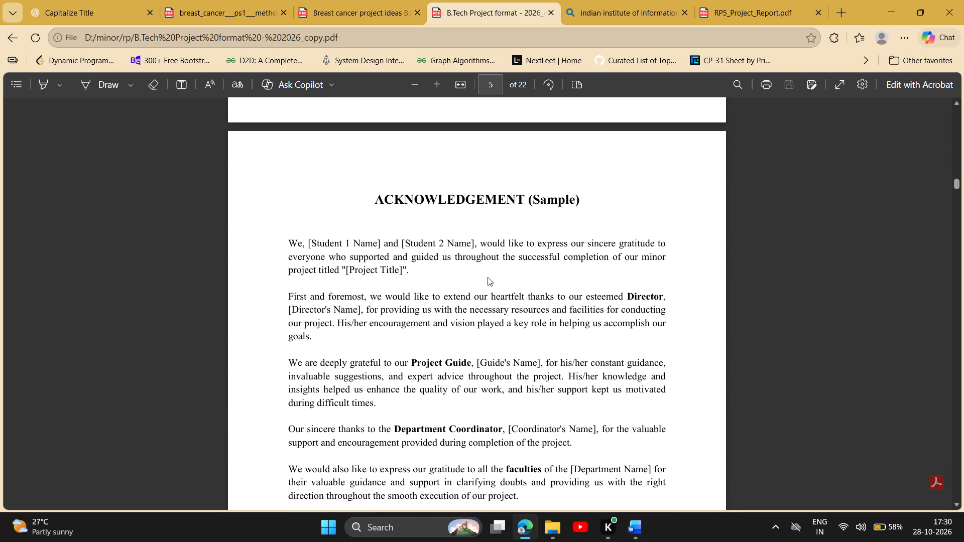
pyautogui.scroll(2, 488, 277)
pyautogui.scroll(-5, 488, 277)
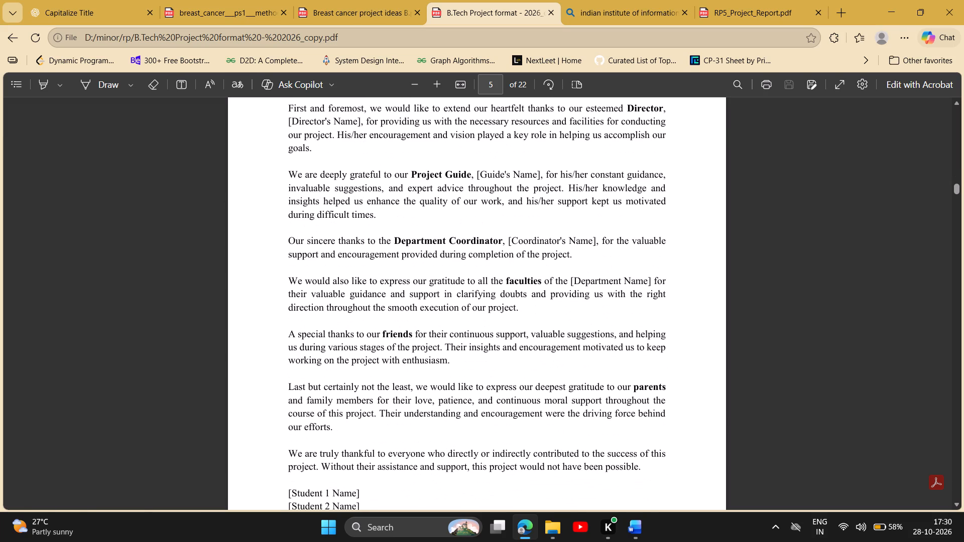
pyautogui.scroll(-1, 488, 278)
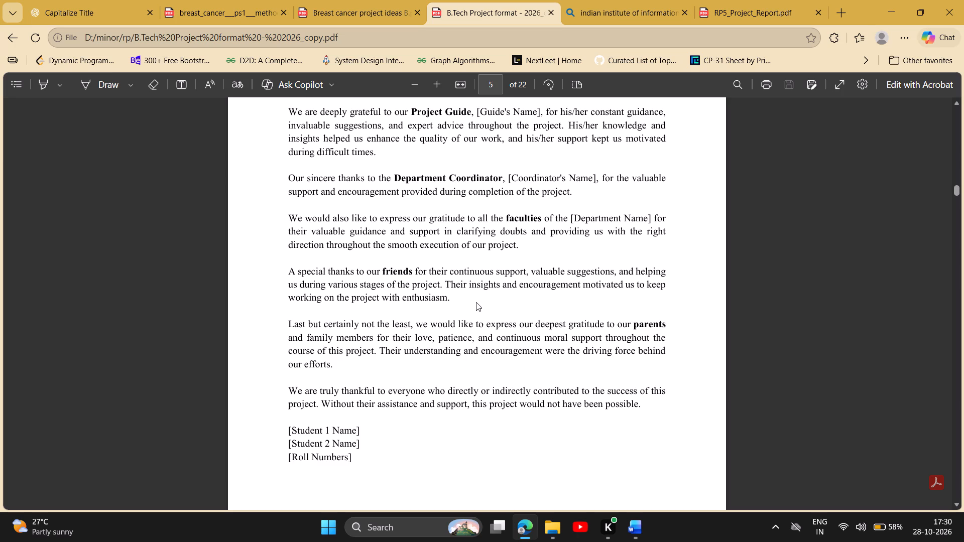
pyautogui.scroll(2, 478, 302)
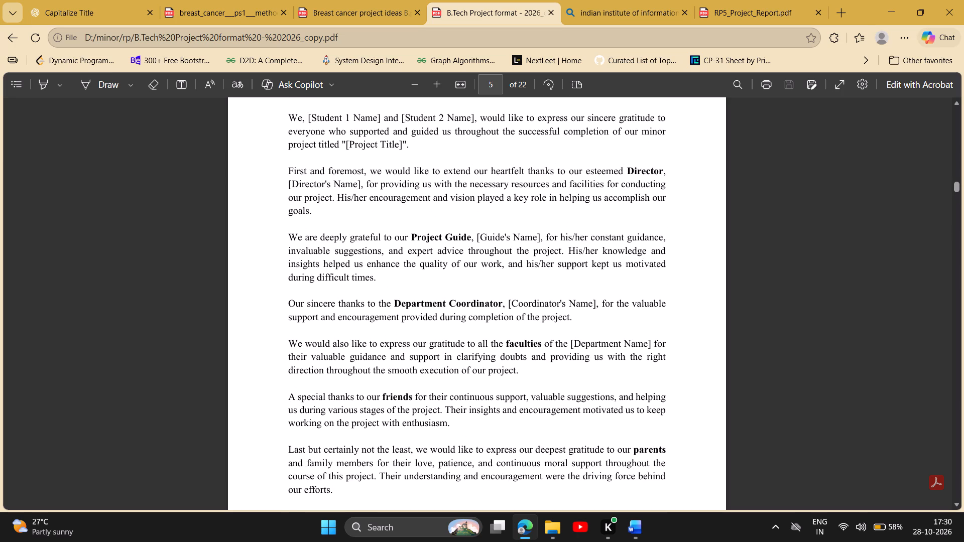
pyautogui.scroll(2, 485, 301)
pyautogui.scroll(-1, 485, 301)
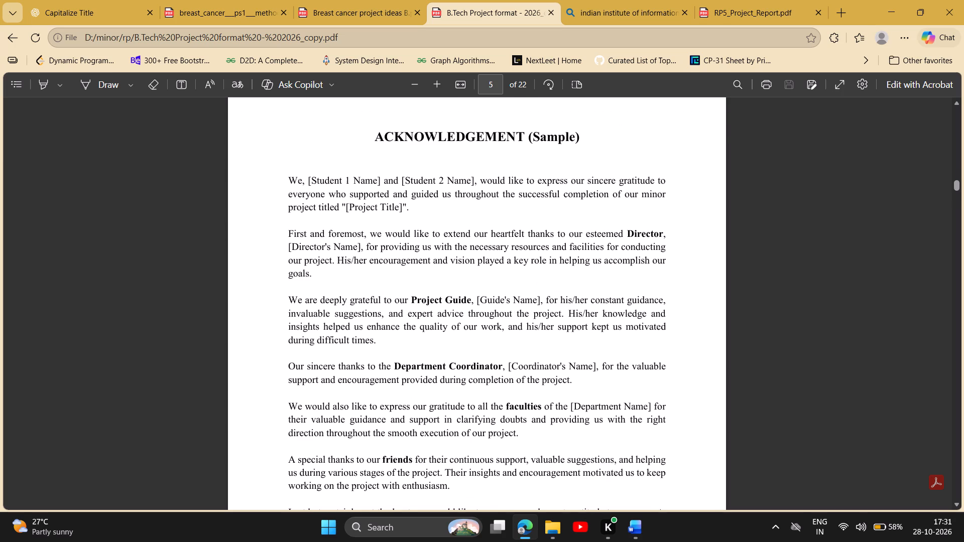
pyautogui.scroll(1, 485, 301)
pyautogui.scroll(-4, 485, 304)
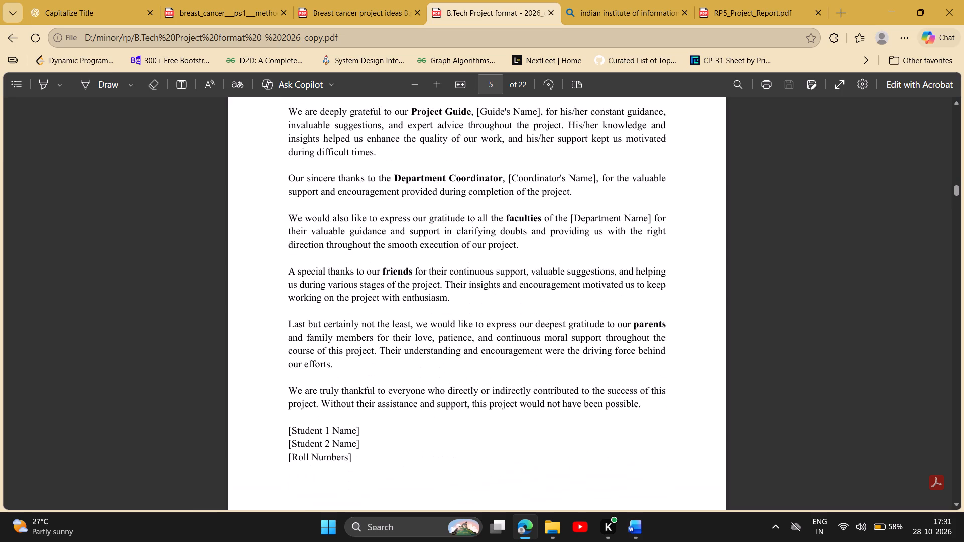
# Examine the Declaration page, including its institute header, declaration text and student signature lines.
pyautogui.scroll(13, 484, 306)
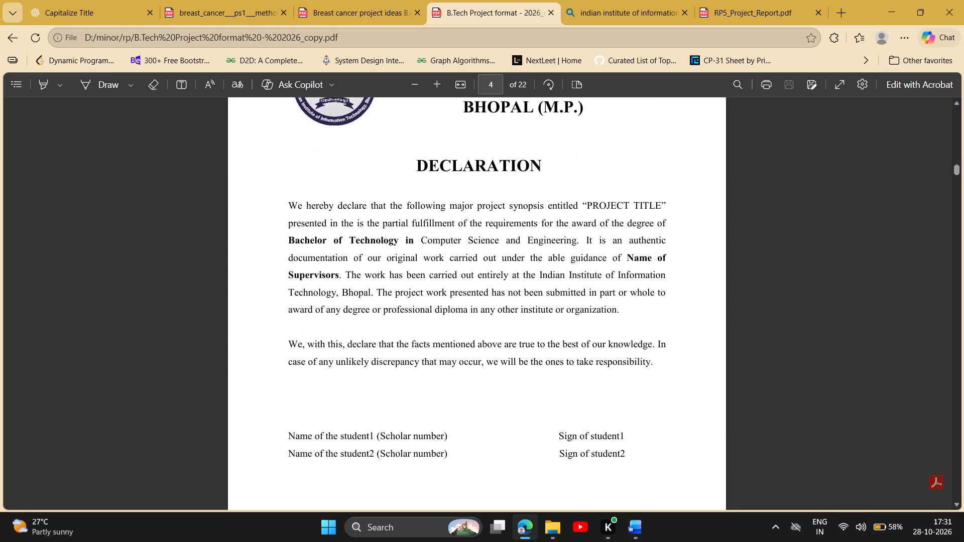
pyautogui.scroll(-2, 484, 306)
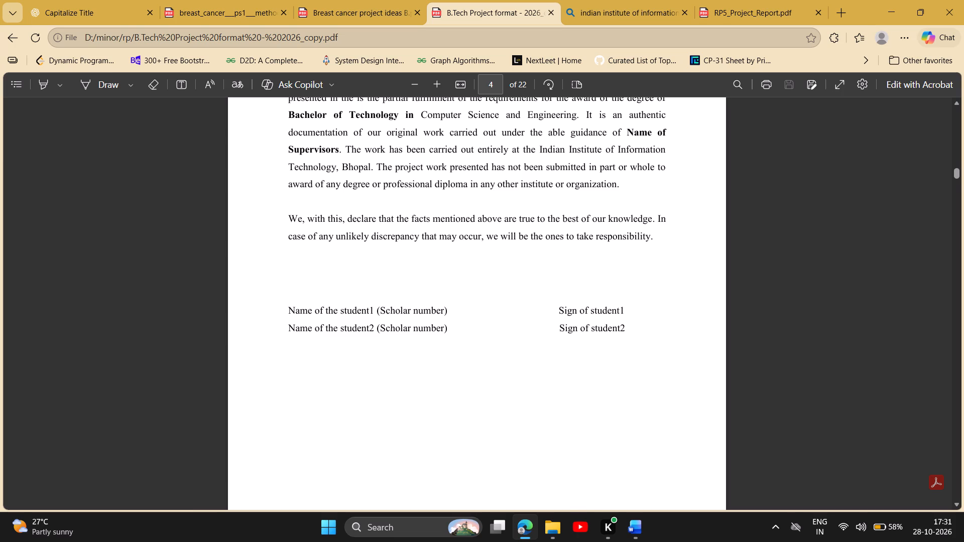
pyautogui.scroll(5, 465, 333)
pyautogui.scroll(-1, 481, 322)
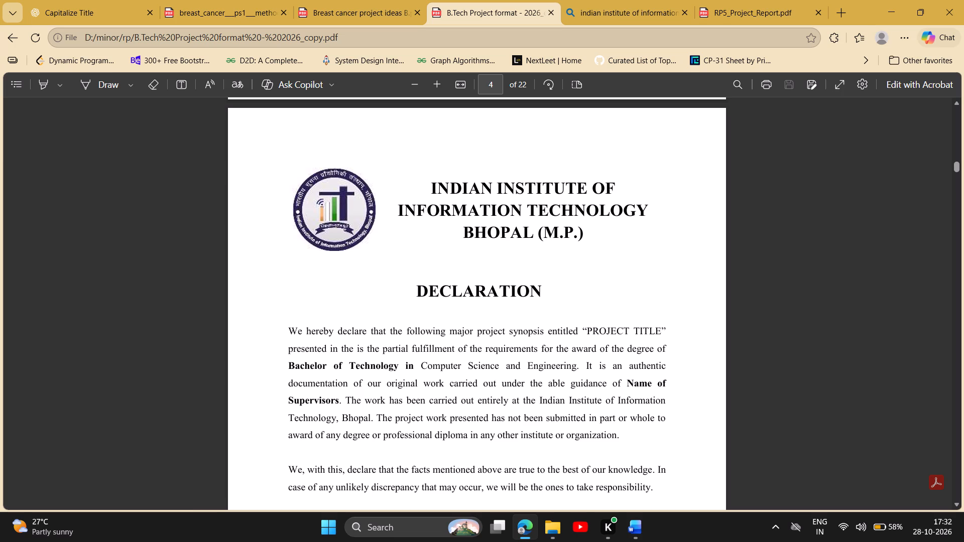
pyautogui.scroll(-3, 487, 336)
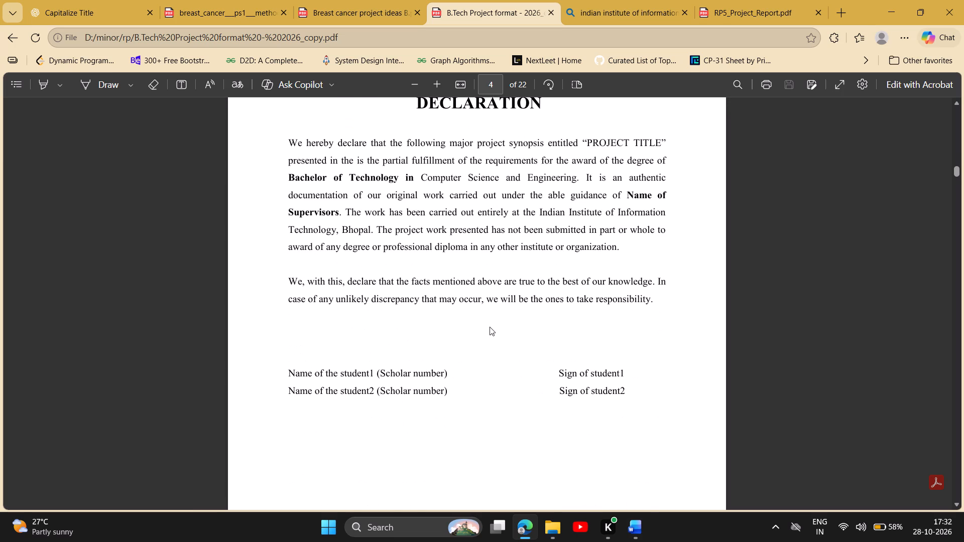
pyautogui.scroll(2, 491, 326)
pyautogui.scroll(3, 532, 430)
# Switch to the Breast cancer project ideas PDF and examine RP1's algorithm pseudocode, datasets and implementation pipeline.
pyautogui.click(371, 16)
pyautogui.scroll(-1, 447, 323)
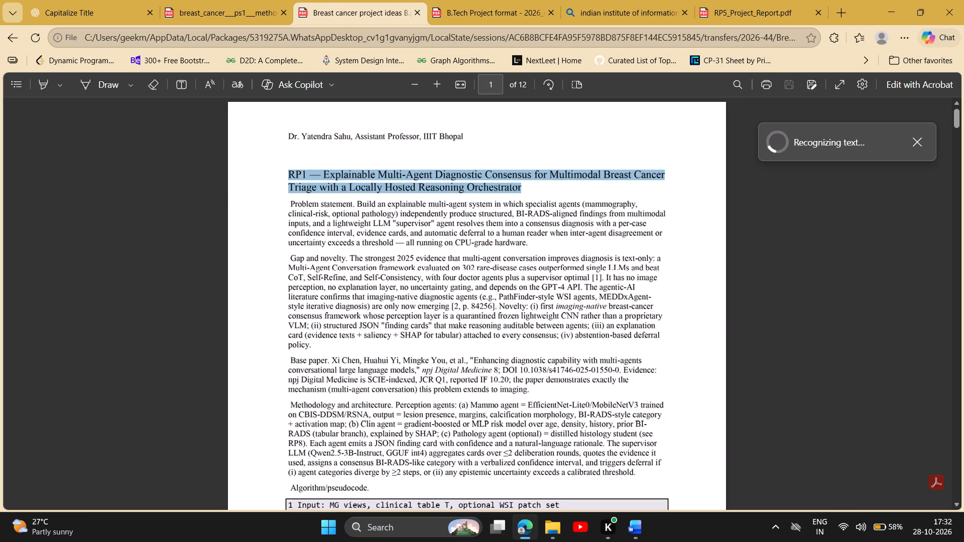
pyautogui.scroll(-1, 447, 323)
pyautogui.scroll(-4, 510, 290)
pyautogui.scroll(1, 489, 302)
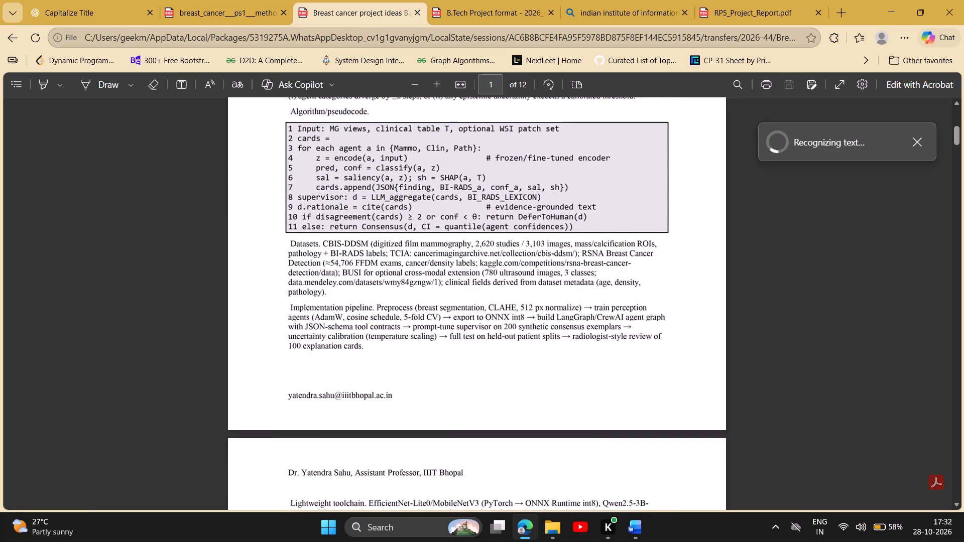
pyautogui.scroll(2, 489, 302)
pyautogui.scroll(-1, 349, 278)
pyautogui.moveTo(292, 249); pyautogui.dragTo(430, 306)
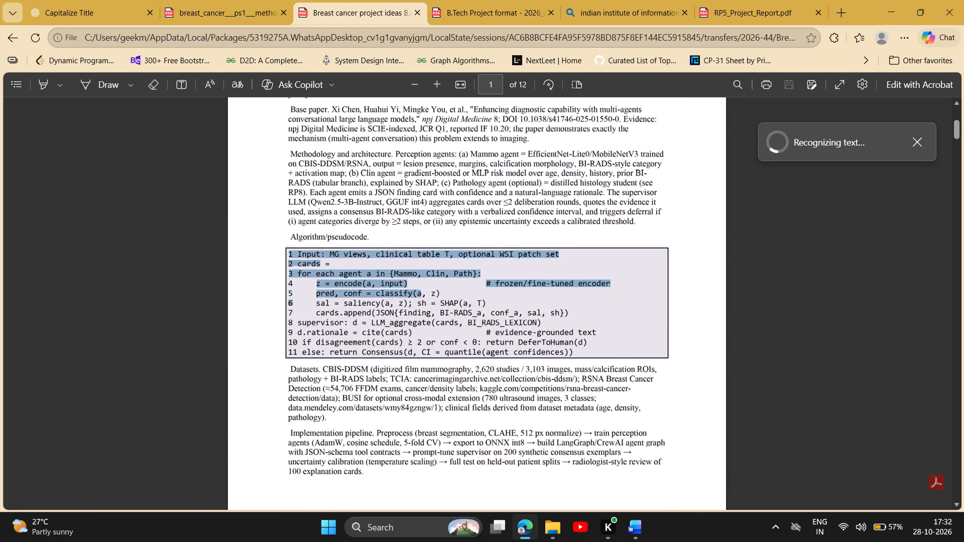
pyautogui.moveTo(430, 306); pyautogui.dragTo(578, 359)
pyautogui.click(536, 338)
pyautogui.scroll(-3, 512, 314)
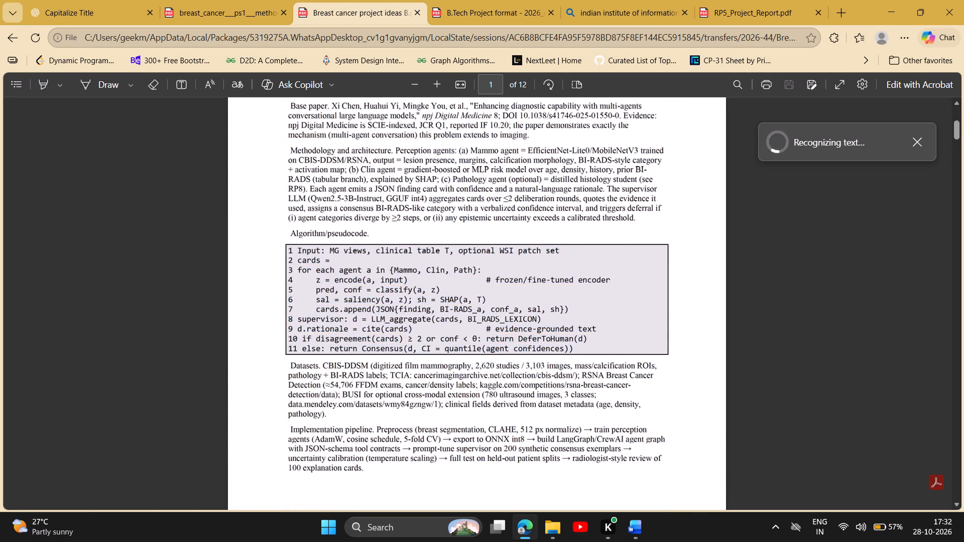
# Examine RP1's remaining sections, from its datasets and lightweight toolchain to the distinction from the base paper.
pyautogui.scroll(2, 490, 310)
pyautogui.scroll(-2, 474, 305)
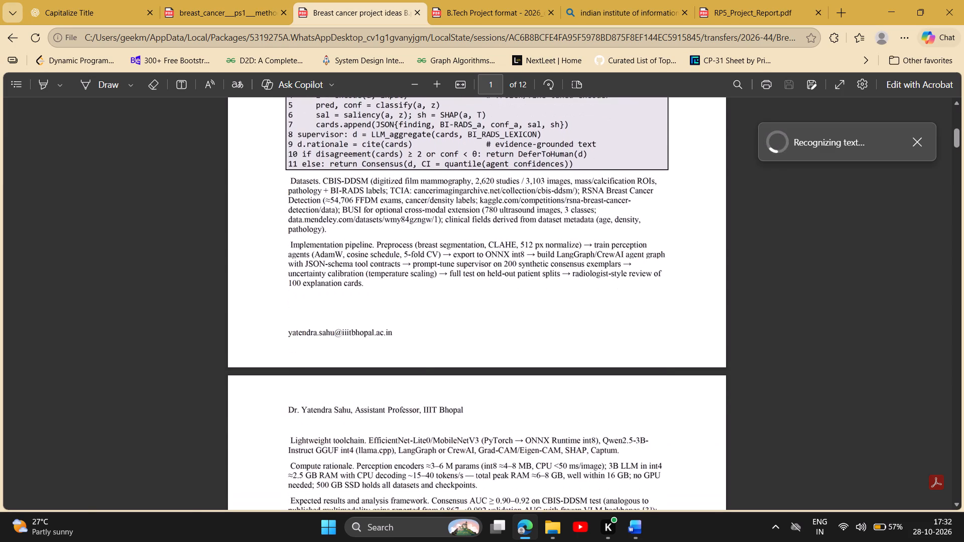
pyautogui.scroll(-5, 474, 305)
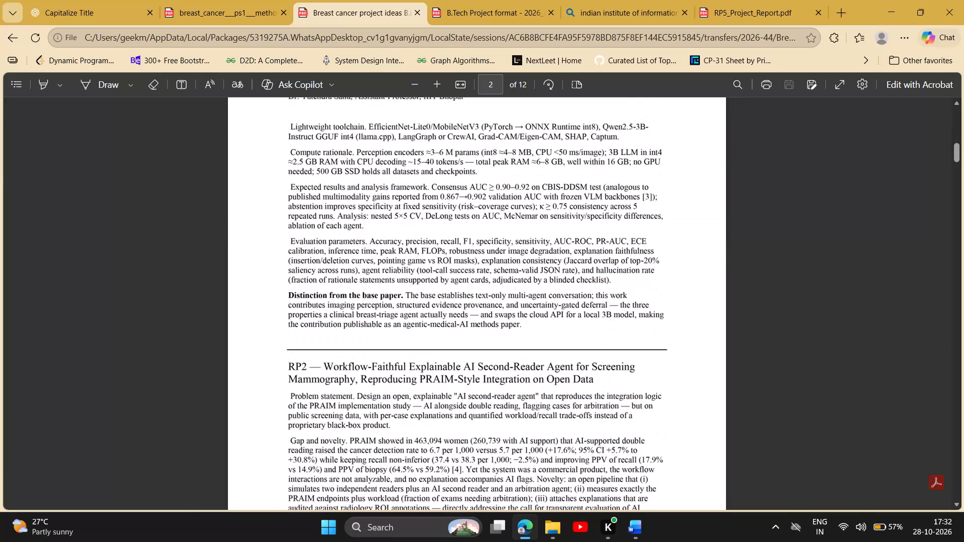
pyautogui.scroll(-1, 474, 305)
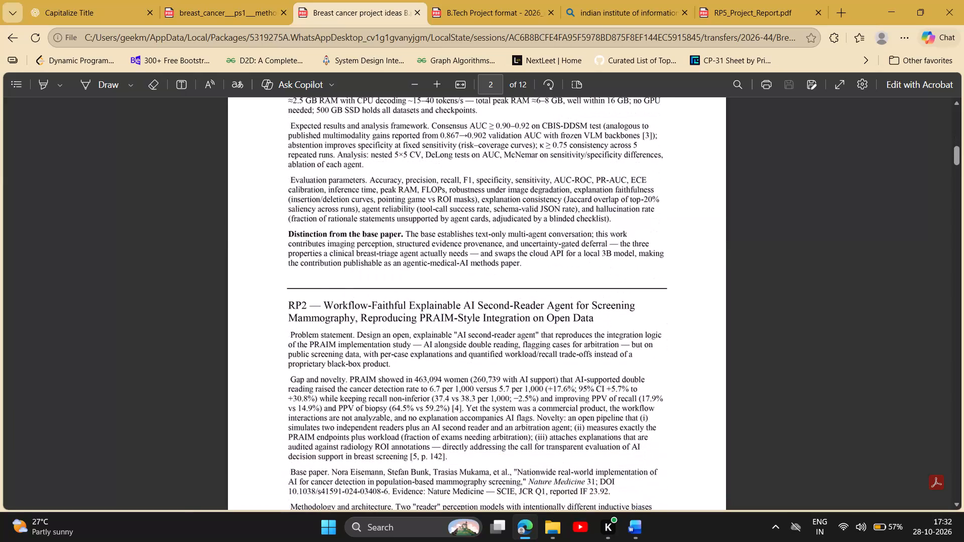
pyautogui.scroll(1, 474, 305)
pyautogui.scroll(-4, 474, 305)
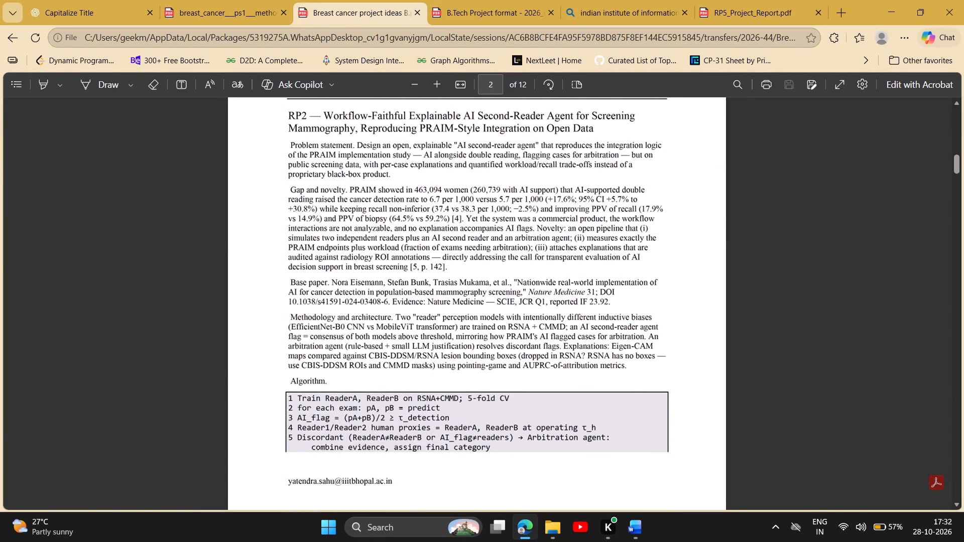
pyautogui.scroll(-2, 417, 295)
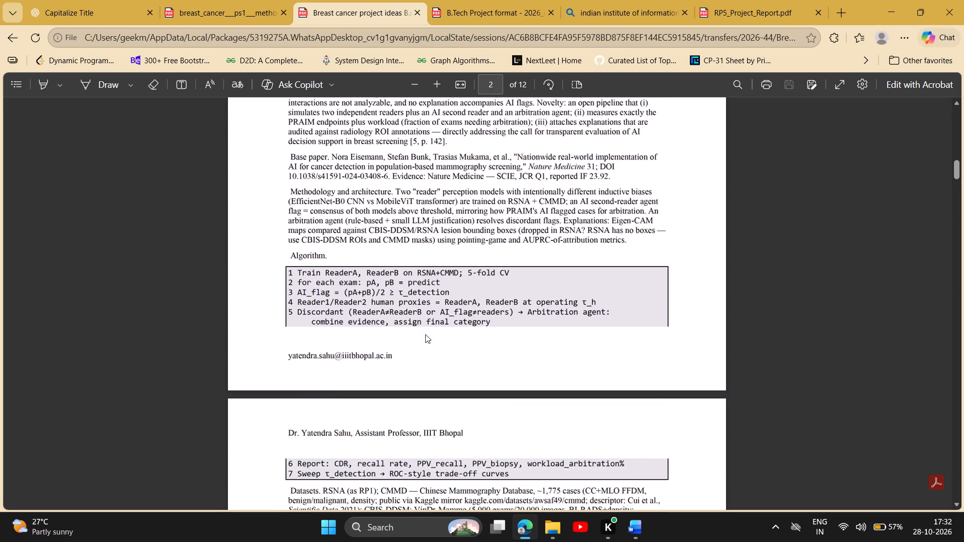
pyautogui.scroll(-2, 435, 298)
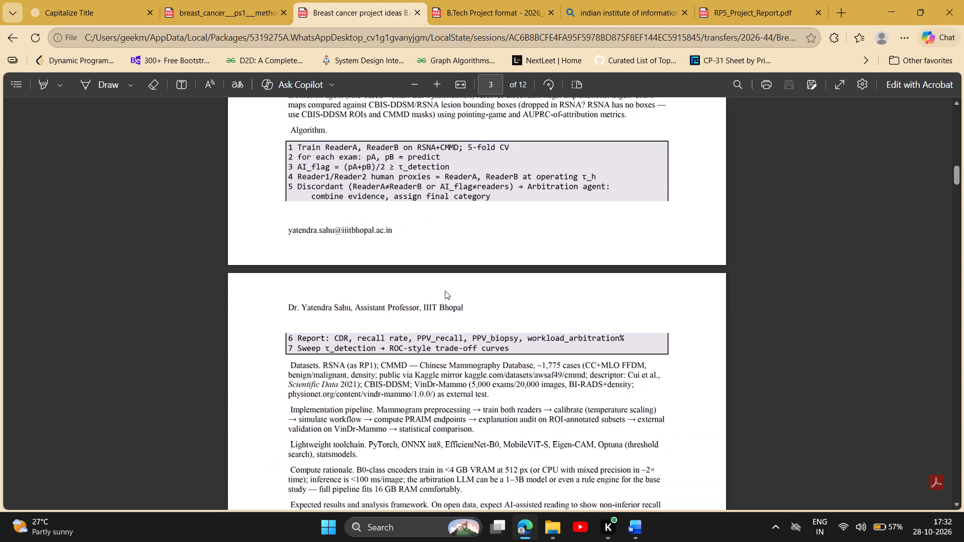
pyautogui.scroll(1, 445, 291)
pyautogui.scroll(-4, 445, 291)
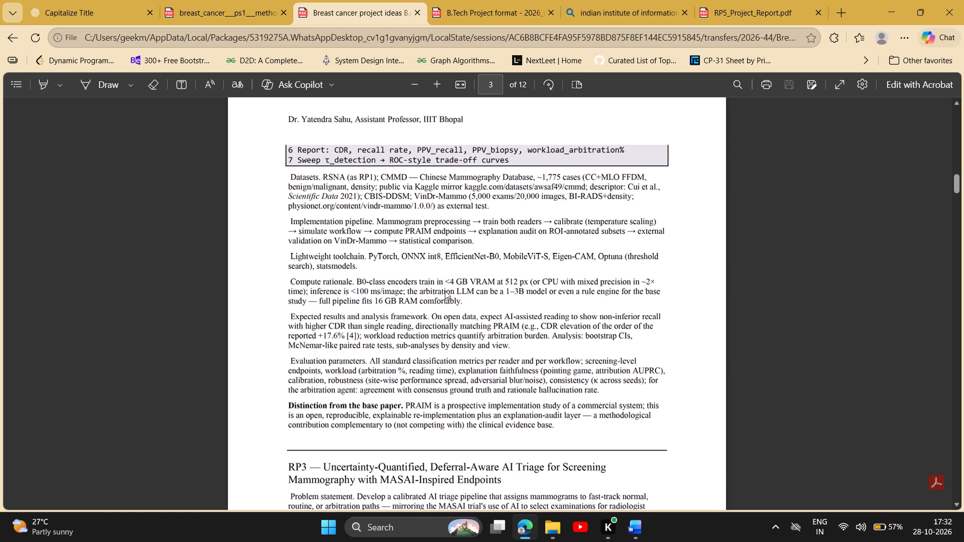
pyautogui.scroll(-1, 489, 246)
pyautogui.scroll(-1, 460, 351)
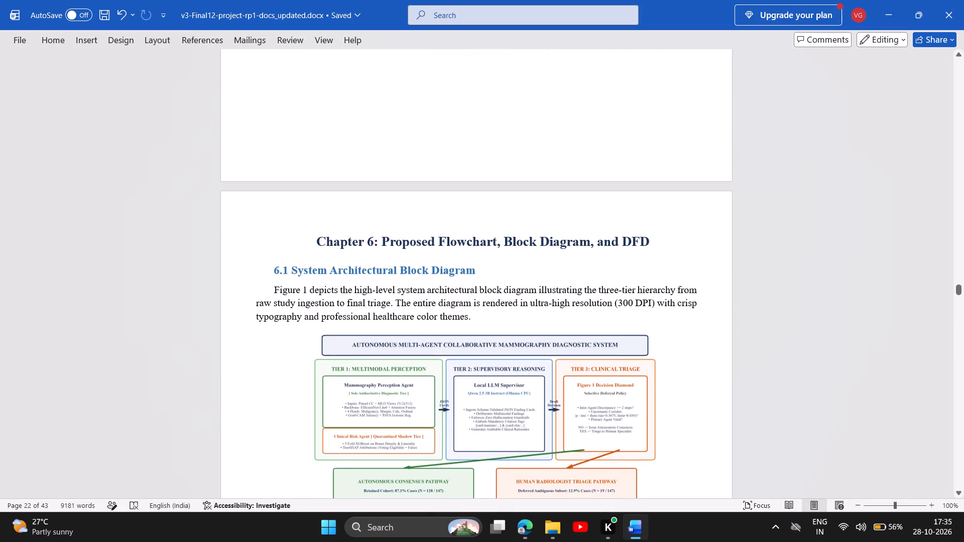
pyautogui.scroll(4, 372, 303)
pyautogui.scroll(-7, 372, 303)
pyautogui.scroll(-20, 369, 309)
pyautogui.scroll(-3, 369, 309)
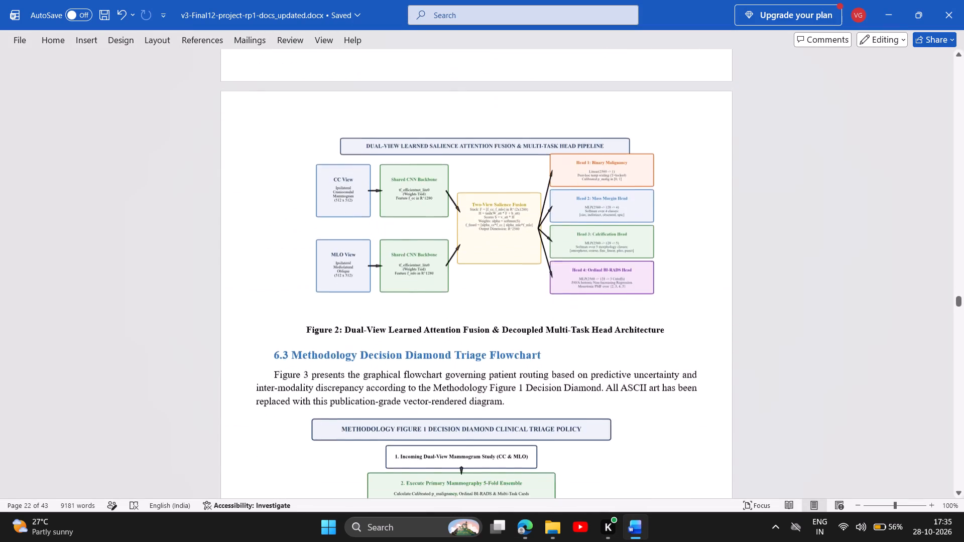
pyautogui.scroll(-20, 368, 315)
pyautogui.scroll(-20, 368, 315)
pyautogui.scroll(-2, 368, 315)
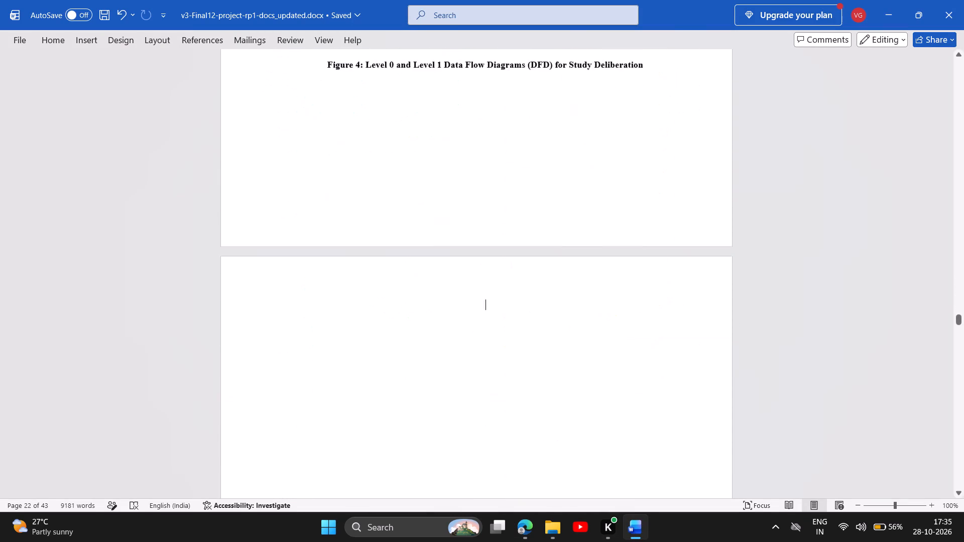
pyautogui.scroll(-4, 368, 315)
pyautogui.scroll(3, 368, 315)
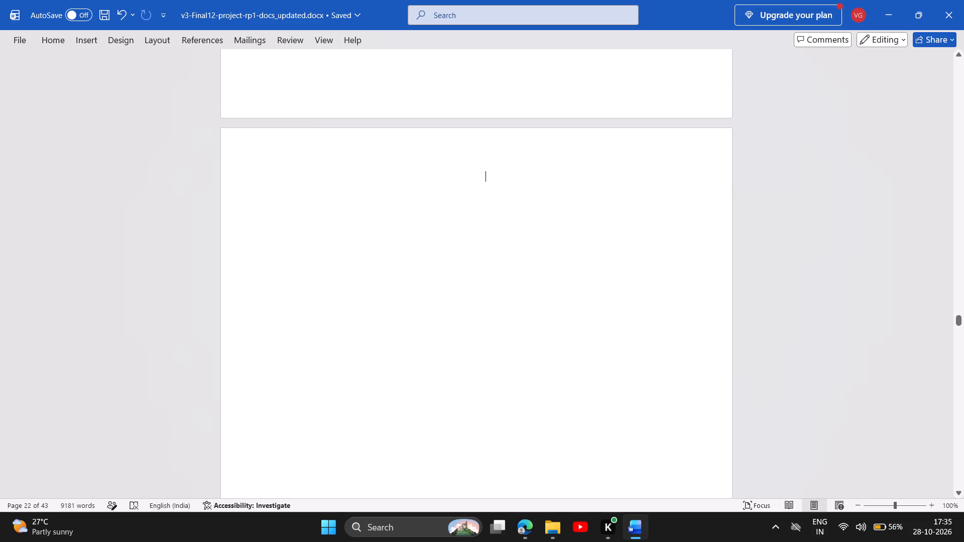
pyautogui.press('BackSpace')
pyautogui.press('BackSpace')
pyautogui.press('BackSpace')
pyautogui.scroll(4, 418, 289)
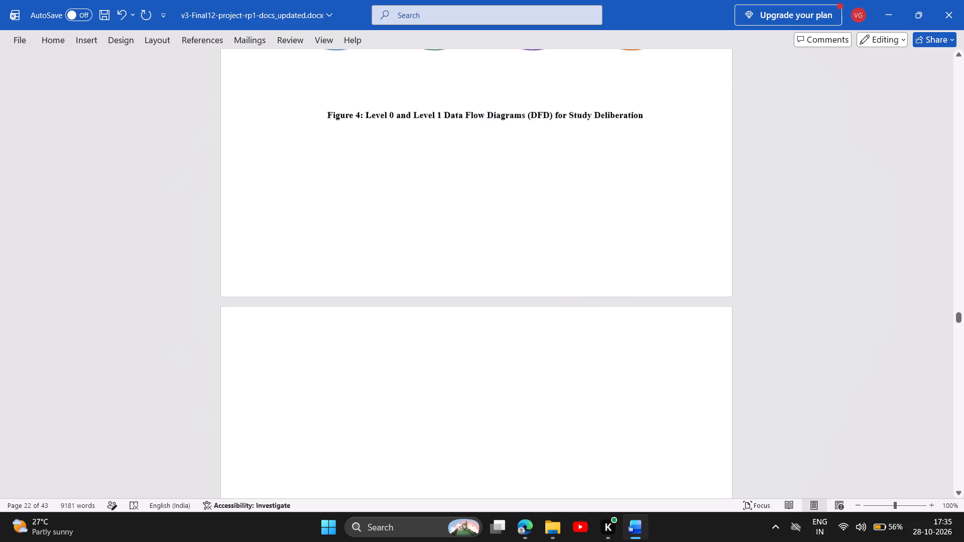
pyautogui.scroll(-6, 418, 289)
pyautogui.click(414, 289)
pyautogui.press('BackSpace')
pyautogui.press('BackSpace')
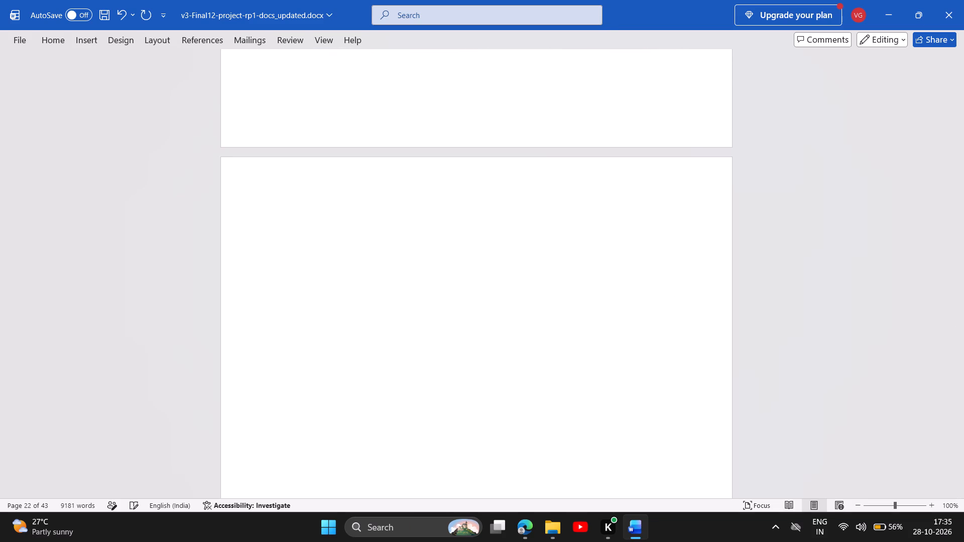
pyautogui.press('BackSpace')
pyautogui.scroll(8, 373, 298)
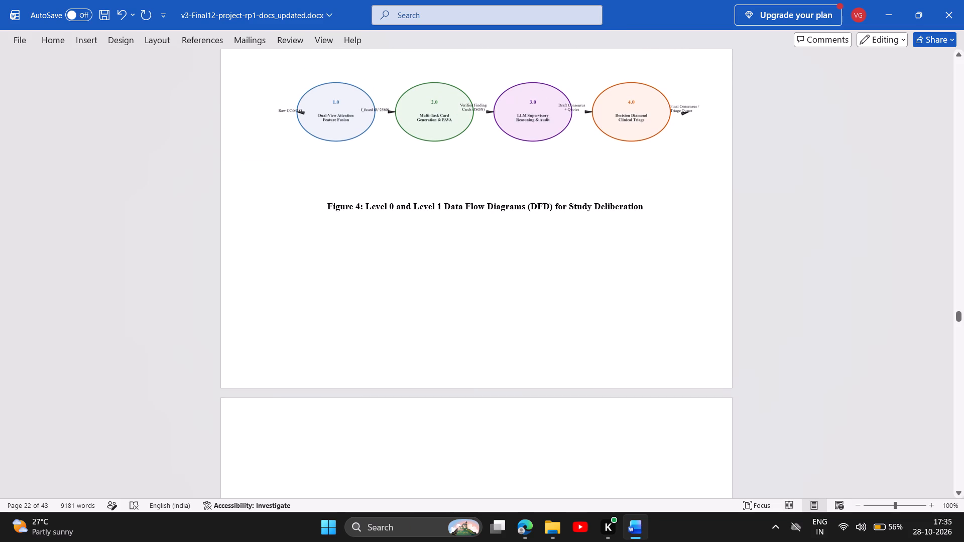
pyautogui.scroll(-12, 373, 298)
pyautogui.click(327, 321)
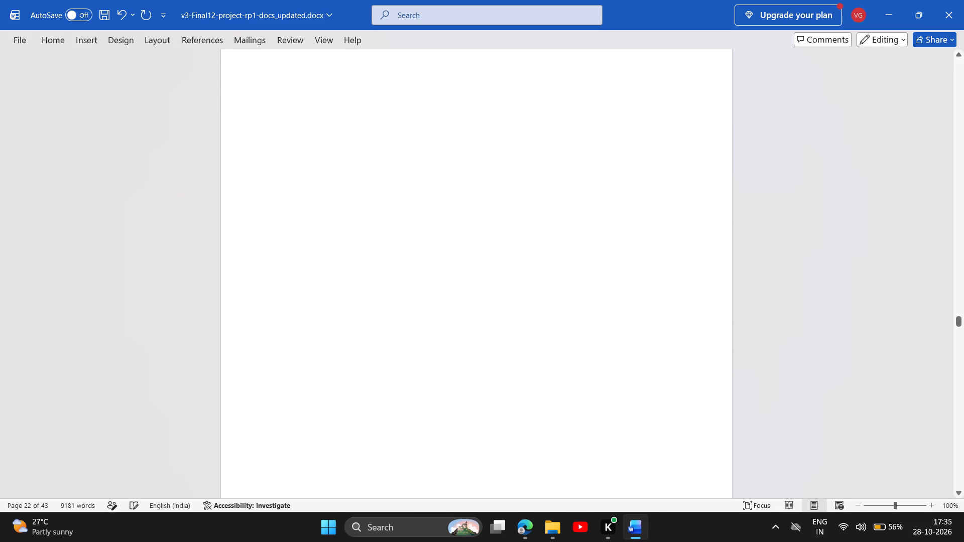
pyautogui.click(324, 315)
# Remove the blank page directly before the "Chapter 7: Tools and Technology Used (Implementation Details)" heading.
pyautogui.scroll(-15, 324, 311)
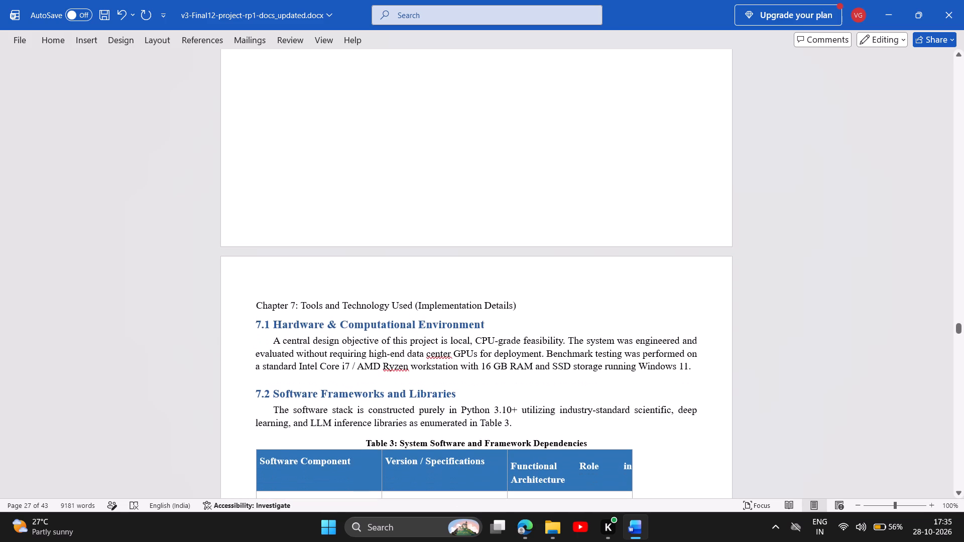
pyautogui.click(260, 306)
pyautogui.click(256, 307)
pyautogui.press('BackSpace')
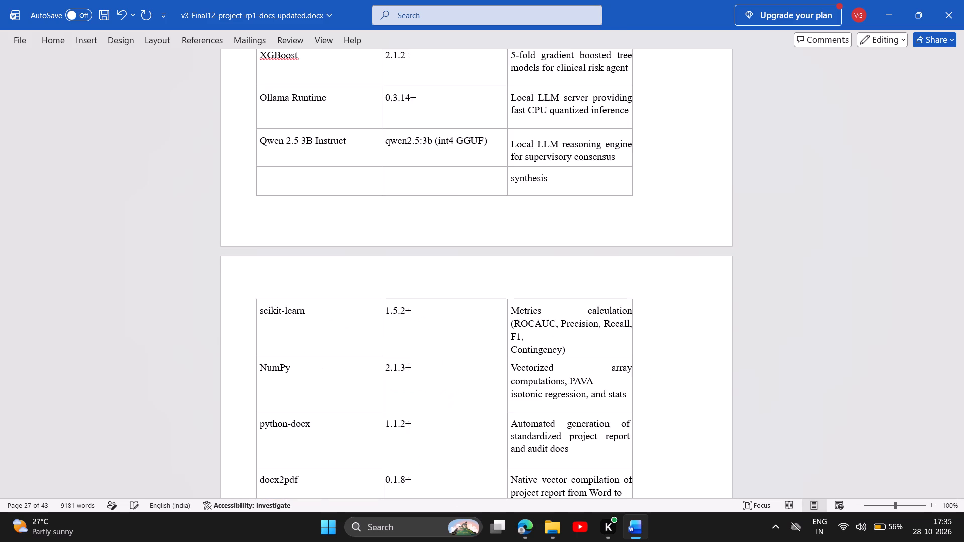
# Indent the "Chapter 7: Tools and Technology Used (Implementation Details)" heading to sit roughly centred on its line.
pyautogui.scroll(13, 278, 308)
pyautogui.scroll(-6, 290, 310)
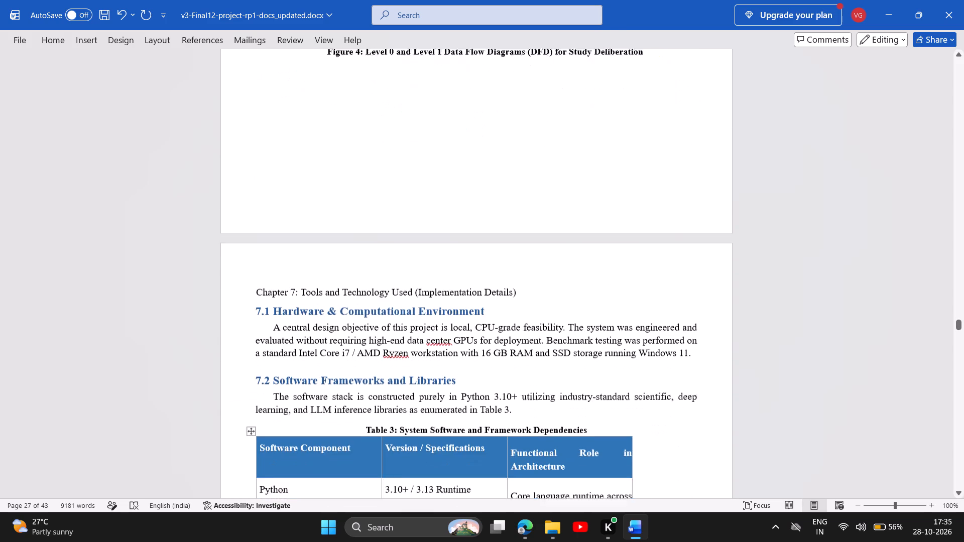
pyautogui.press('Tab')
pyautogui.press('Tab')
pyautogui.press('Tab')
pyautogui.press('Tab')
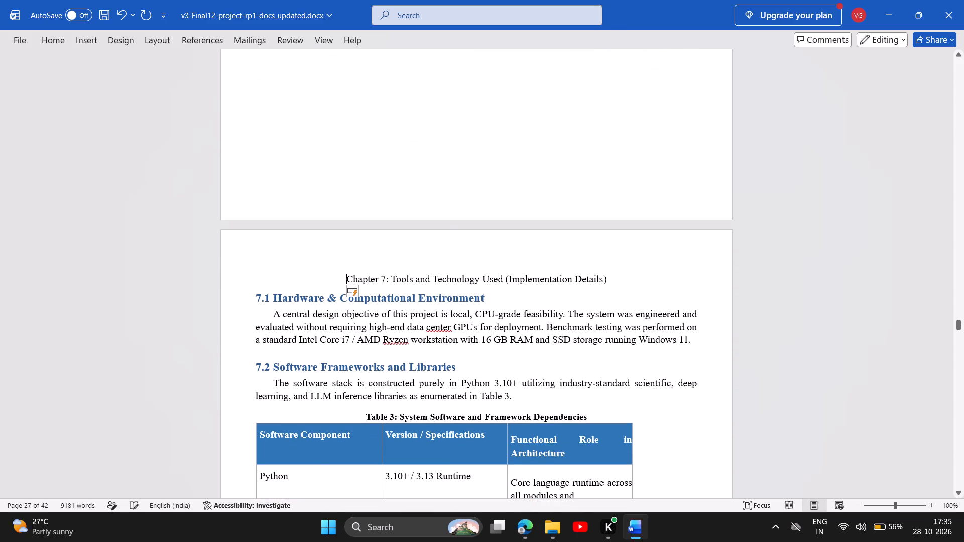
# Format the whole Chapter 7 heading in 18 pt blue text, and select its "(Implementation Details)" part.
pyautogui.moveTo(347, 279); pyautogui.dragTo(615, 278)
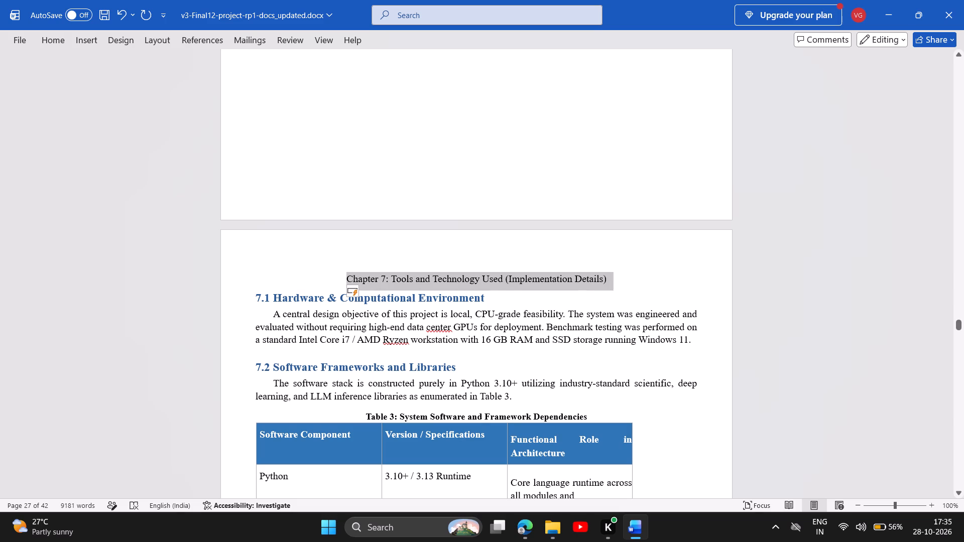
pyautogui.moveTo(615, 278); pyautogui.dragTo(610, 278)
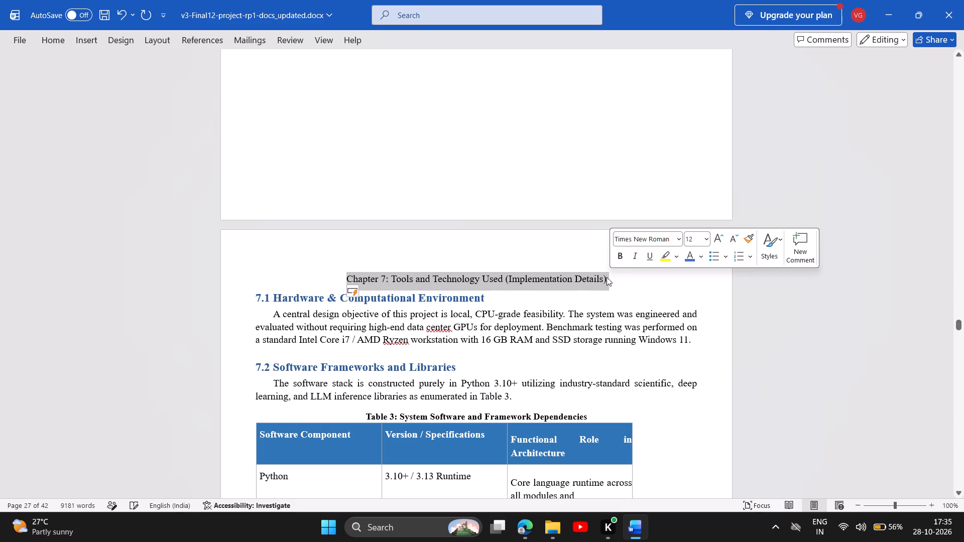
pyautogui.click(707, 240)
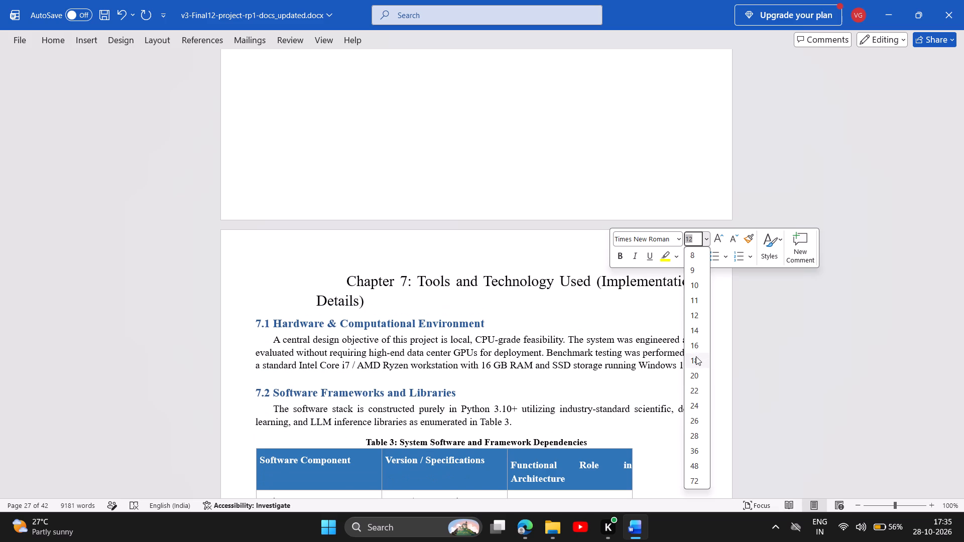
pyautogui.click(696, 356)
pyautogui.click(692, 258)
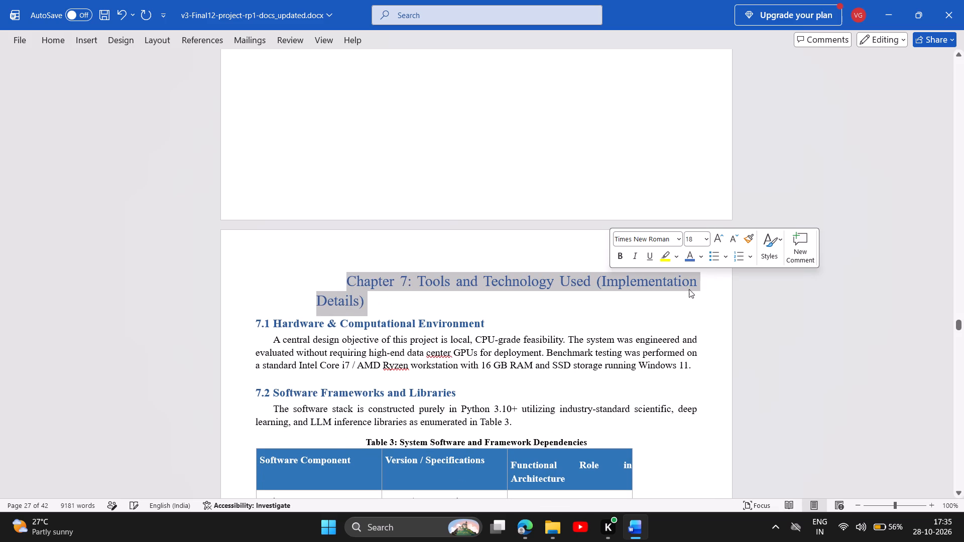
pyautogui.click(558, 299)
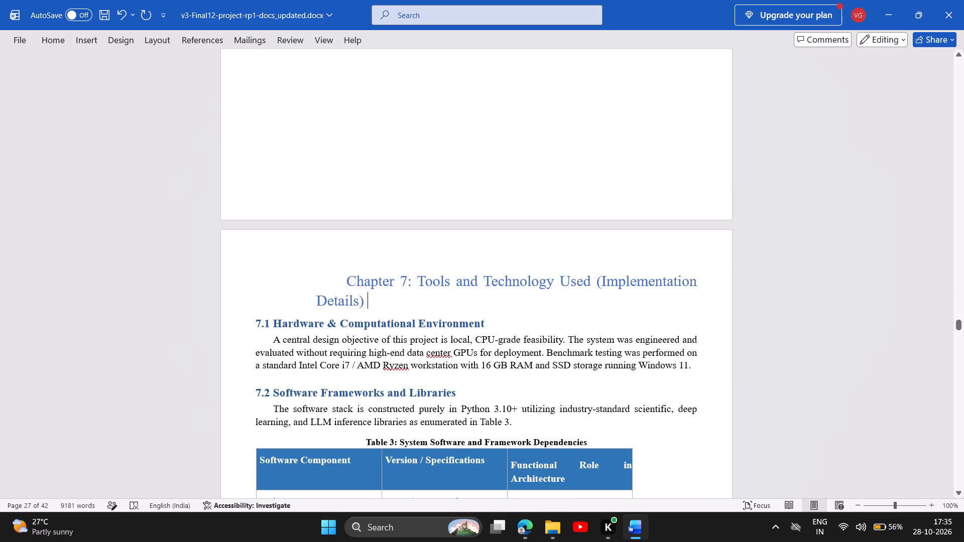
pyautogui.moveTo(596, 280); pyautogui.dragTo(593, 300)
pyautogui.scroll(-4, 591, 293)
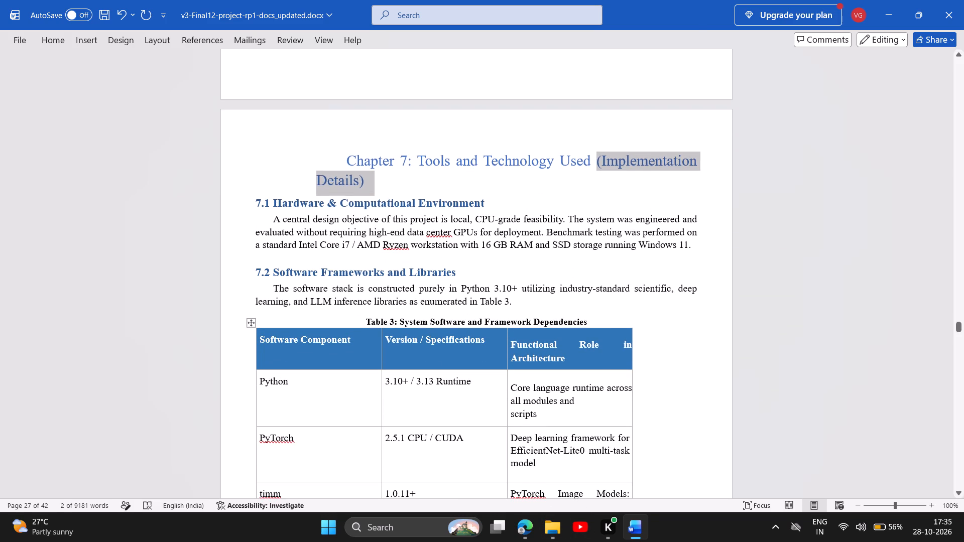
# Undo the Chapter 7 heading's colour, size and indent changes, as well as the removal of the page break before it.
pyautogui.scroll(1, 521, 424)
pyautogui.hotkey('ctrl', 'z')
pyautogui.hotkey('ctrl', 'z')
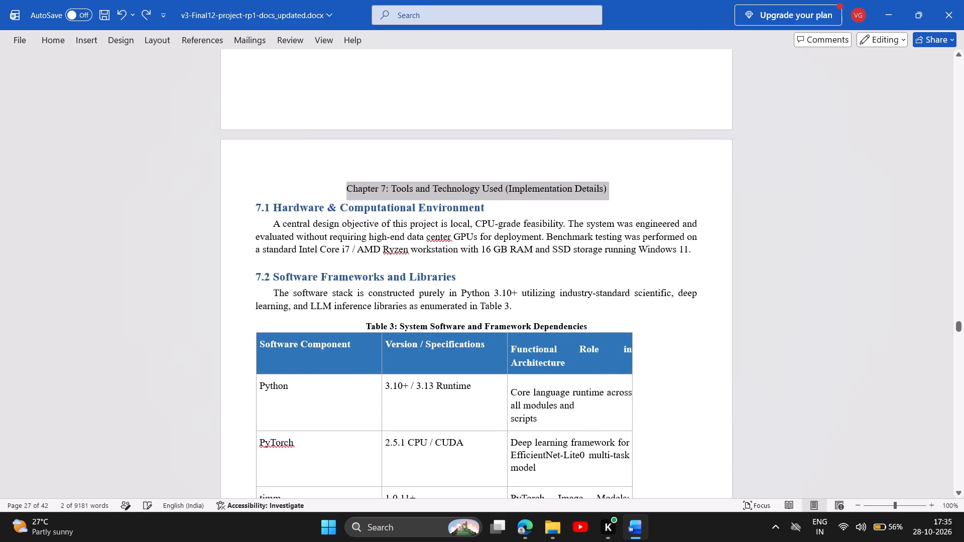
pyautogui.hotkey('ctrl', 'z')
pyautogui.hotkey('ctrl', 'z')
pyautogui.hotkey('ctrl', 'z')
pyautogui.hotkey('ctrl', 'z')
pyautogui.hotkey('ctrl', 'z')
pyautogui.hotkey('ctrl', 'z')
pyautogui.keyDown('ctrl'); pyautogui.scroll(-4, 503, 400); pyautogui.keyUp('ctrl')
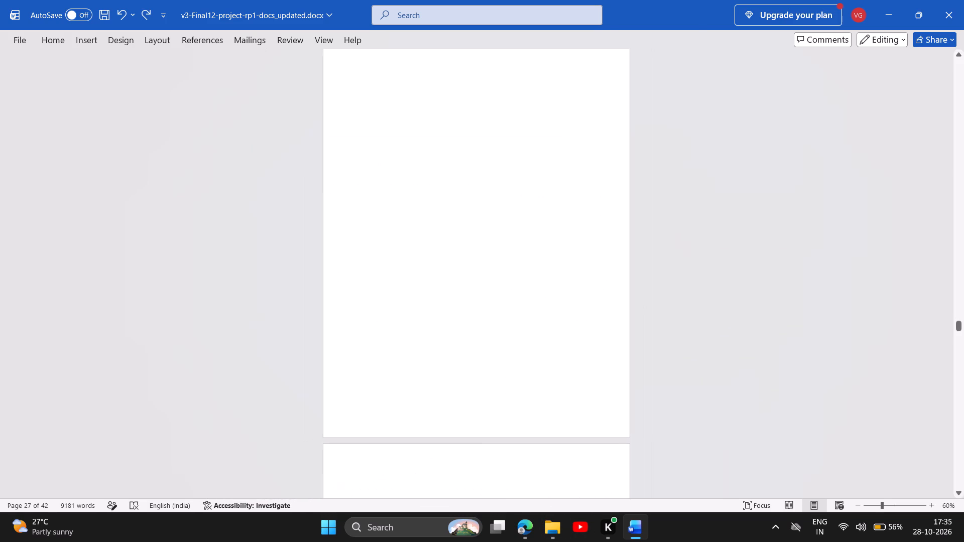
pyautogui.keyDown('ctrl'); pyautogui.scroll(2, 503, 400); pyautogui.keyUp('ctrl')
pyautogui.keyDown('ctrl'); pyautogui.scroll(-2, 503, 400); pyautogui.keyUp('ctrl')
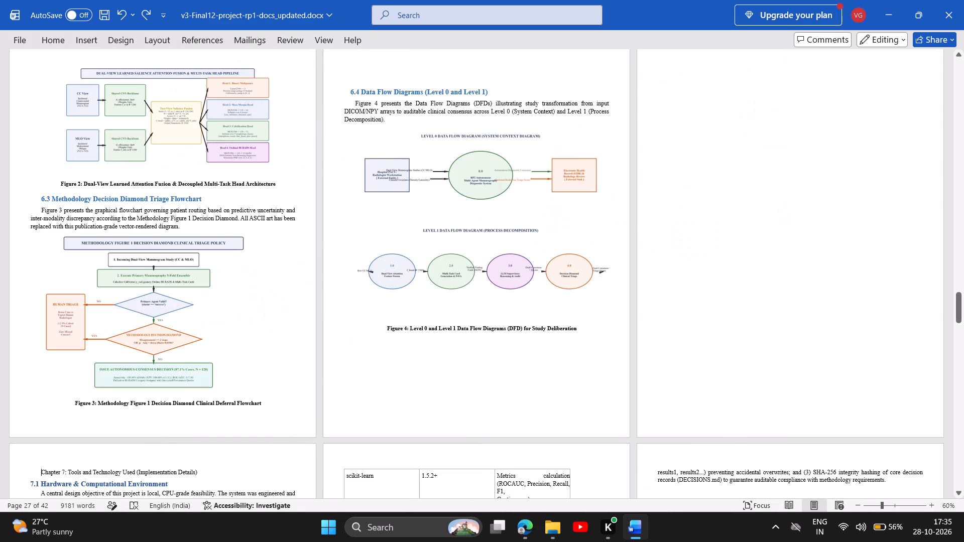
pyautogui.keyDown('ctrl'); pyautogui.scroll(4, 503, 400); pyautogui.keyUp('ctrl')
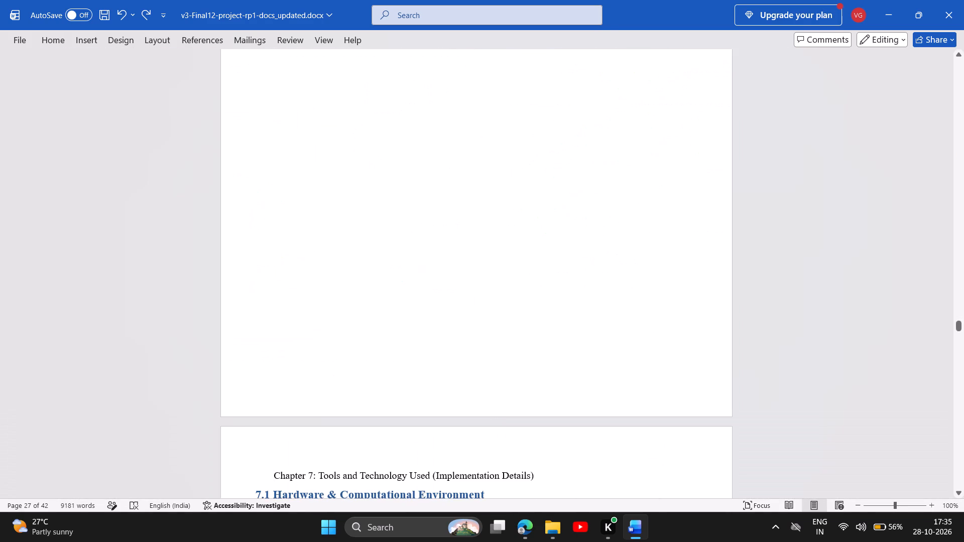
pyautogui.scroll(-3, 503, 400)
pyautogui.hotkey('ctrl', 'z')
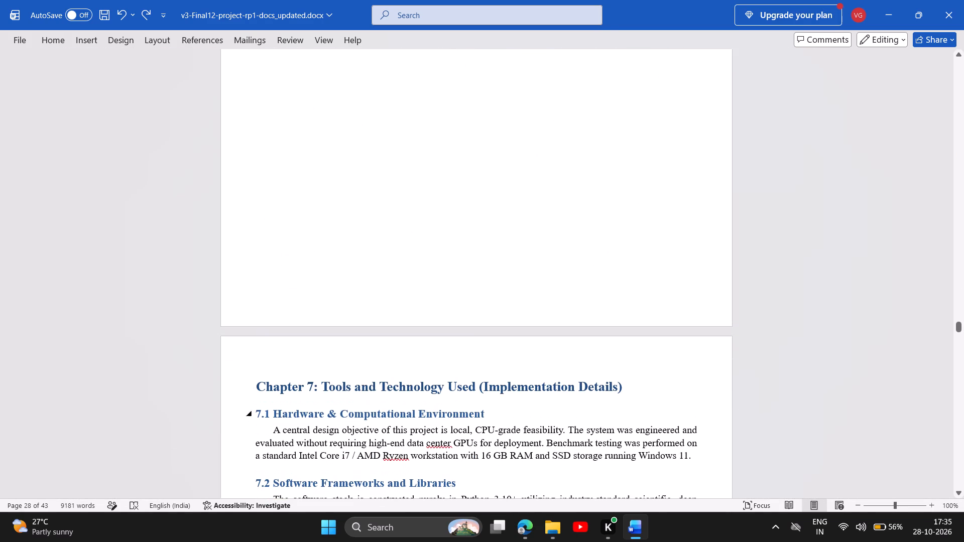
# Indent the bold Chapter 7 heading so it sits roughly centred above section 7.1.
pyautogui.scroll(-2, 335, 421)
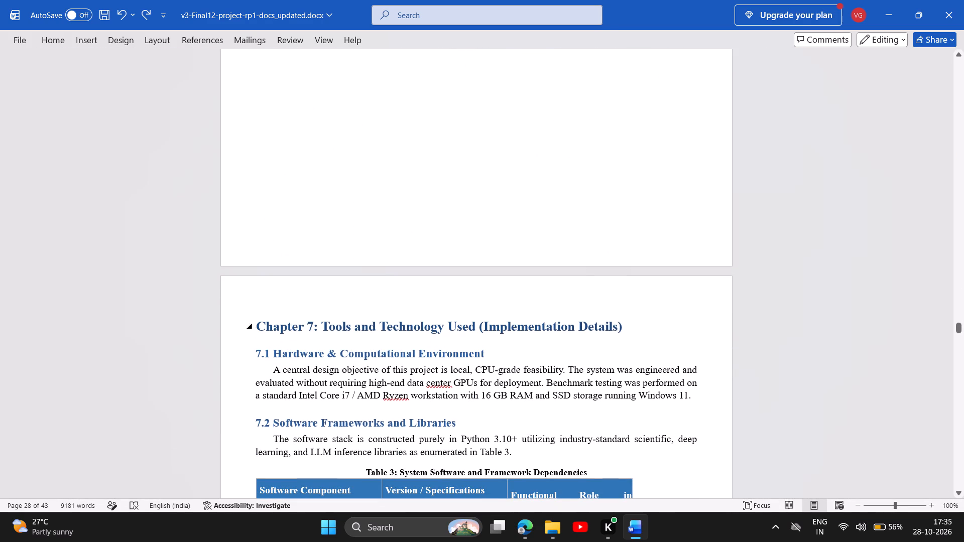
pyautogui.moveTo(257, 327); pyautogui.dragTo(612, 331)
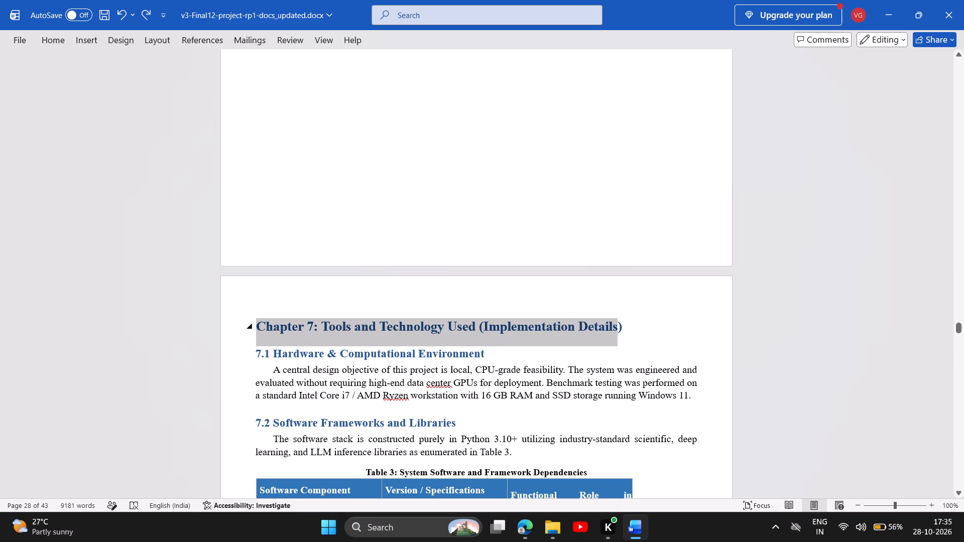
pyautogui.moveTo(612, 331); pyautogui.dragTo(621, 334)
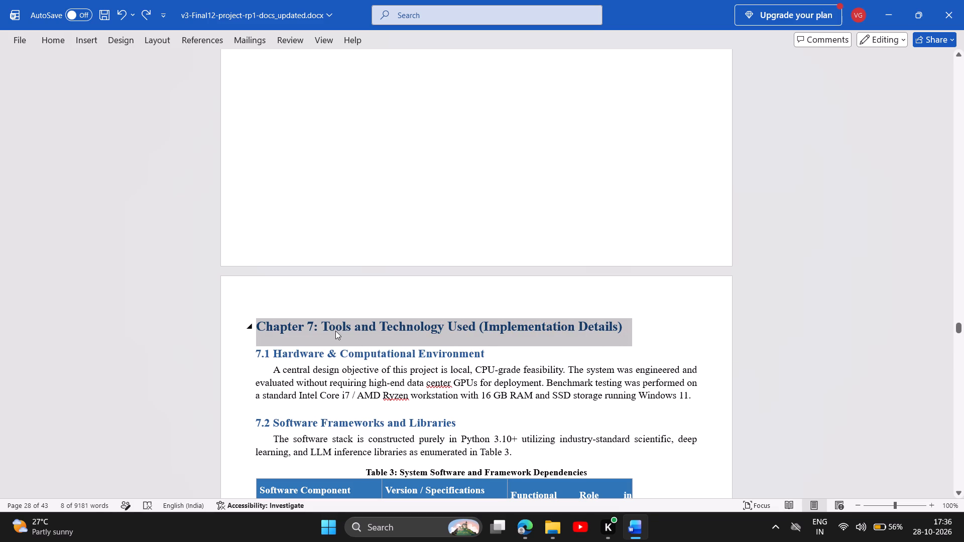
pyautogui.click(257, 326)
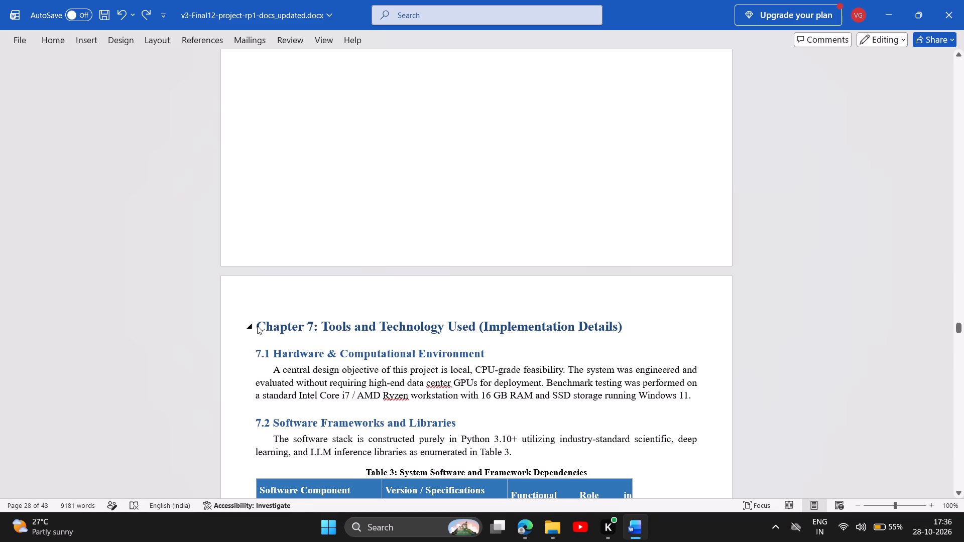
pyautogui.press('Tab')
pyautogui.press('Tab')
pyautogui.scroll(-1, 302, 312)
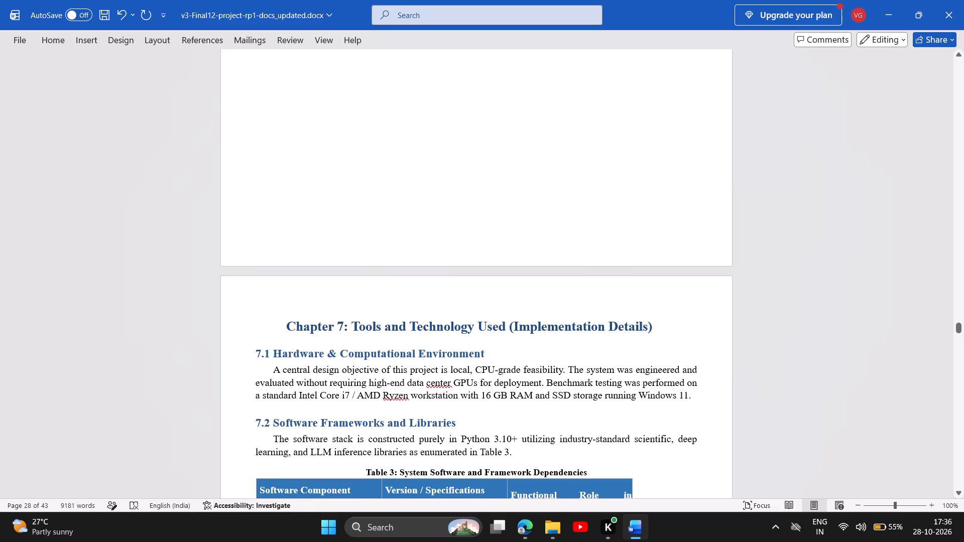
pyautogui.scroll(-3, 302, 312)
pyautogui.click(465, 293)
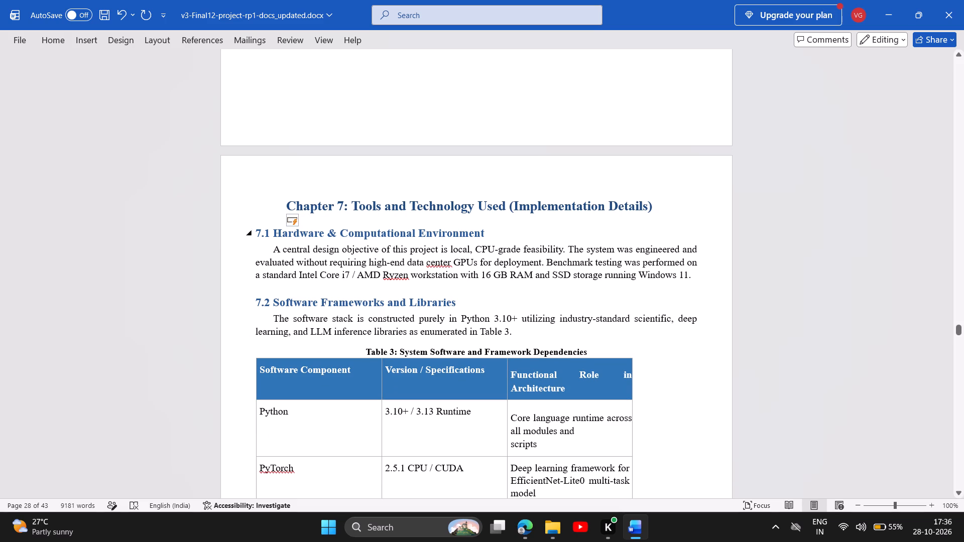
# Remove the Chapter 7 heading's indent and the blank page directly before it.
pyautogui.click(265, 195)
pyautogui.press('BackSpace')
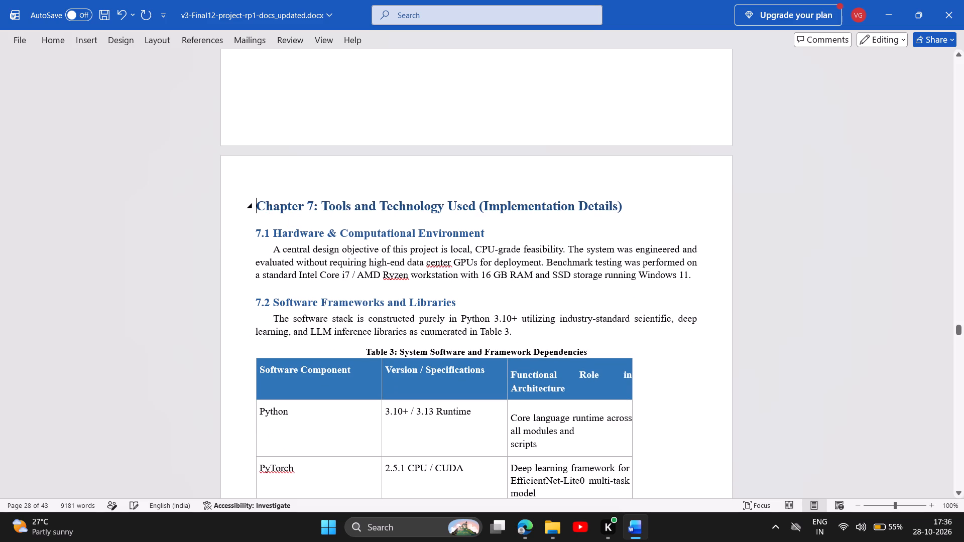
pyautogui.press('BackSpace')
pyautogui.press('BackSpace')
pyautogui.press('BackSpace')
pyautogui.press('BackSpace')
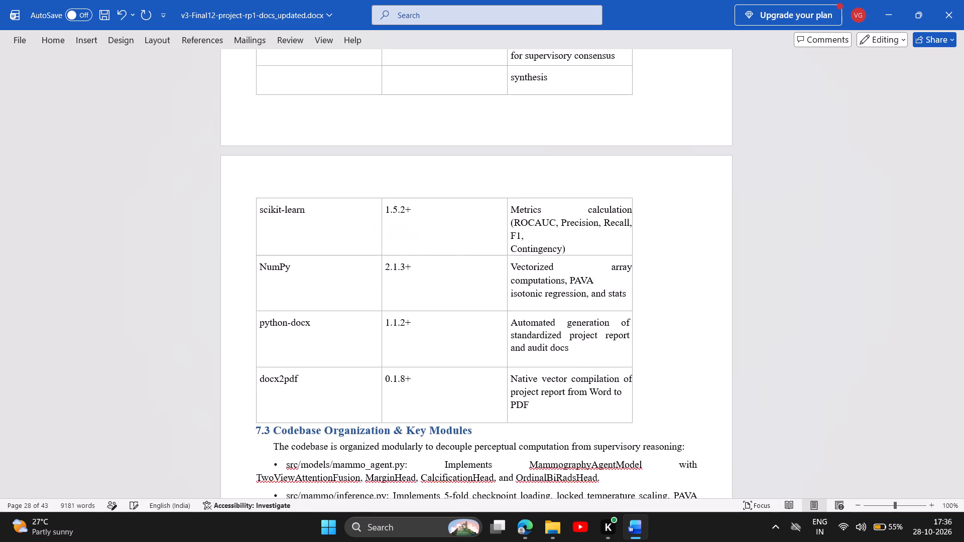
# Format the Chapter 7 heading as 18 pt bold blue text.
pyautogui.scroll(4, 273, 217)
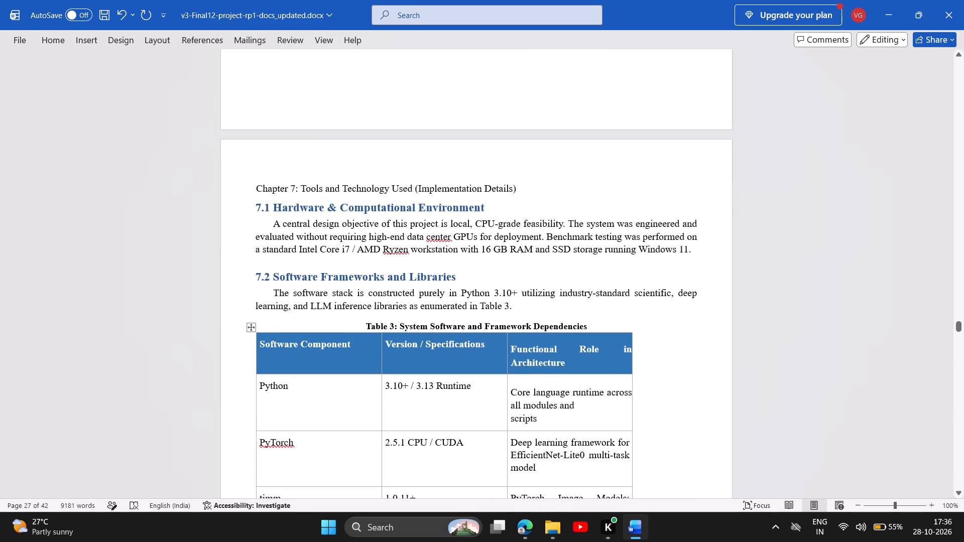
pyautogui.moveTo(255, 191); pyautogui.dragTo(516, 191)
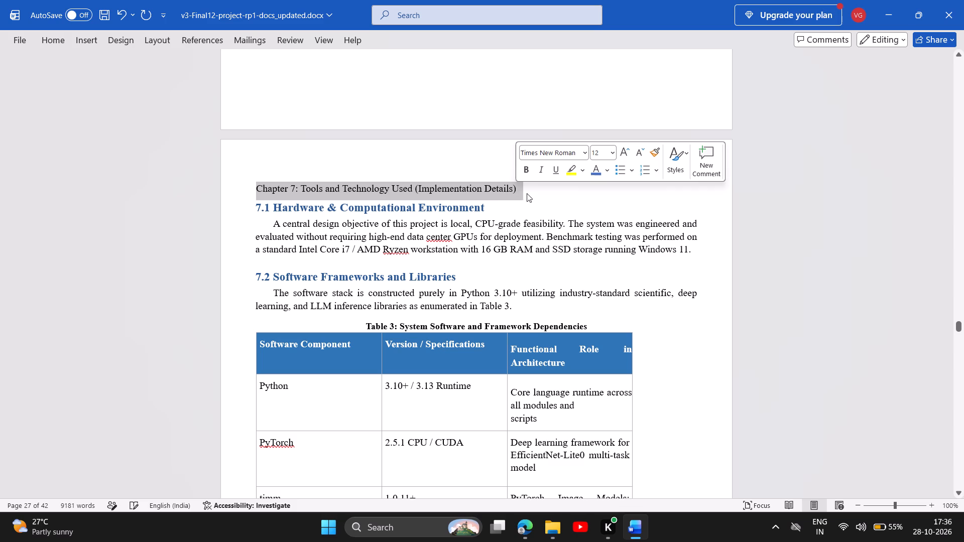
pyautogui.click(611, 157)
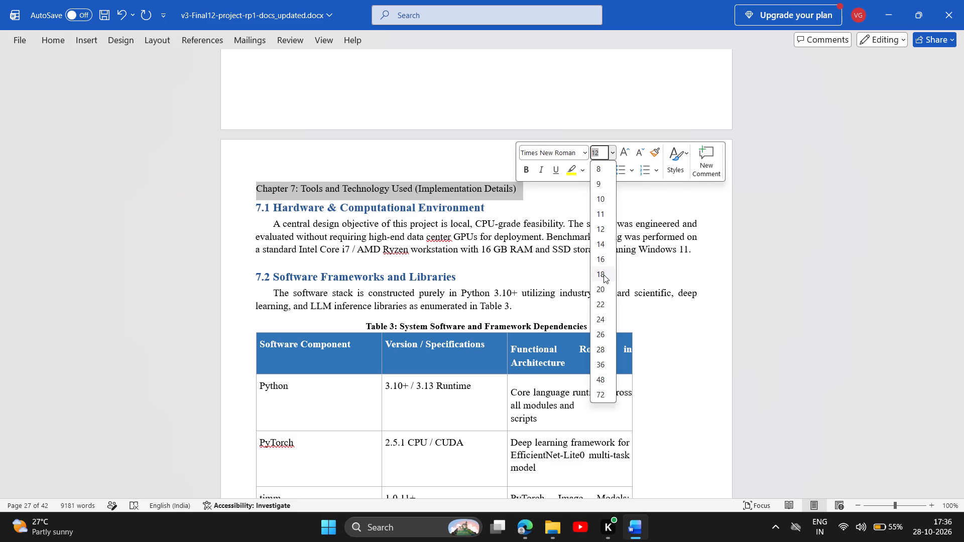
pyautogui.click(604, 275)
pyautogui.click(529, 170)
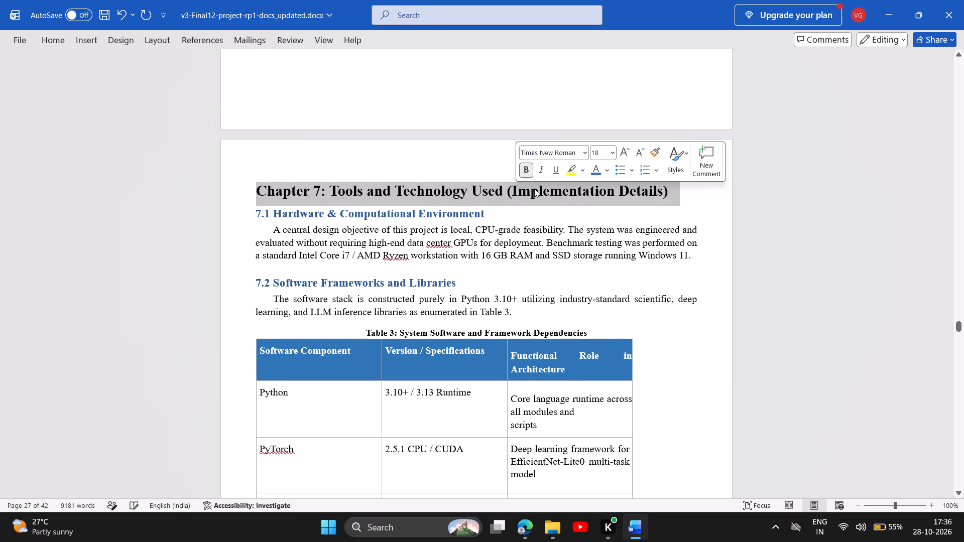
pyautogui.click(601, 171)
pyautogui.click(604, 215)
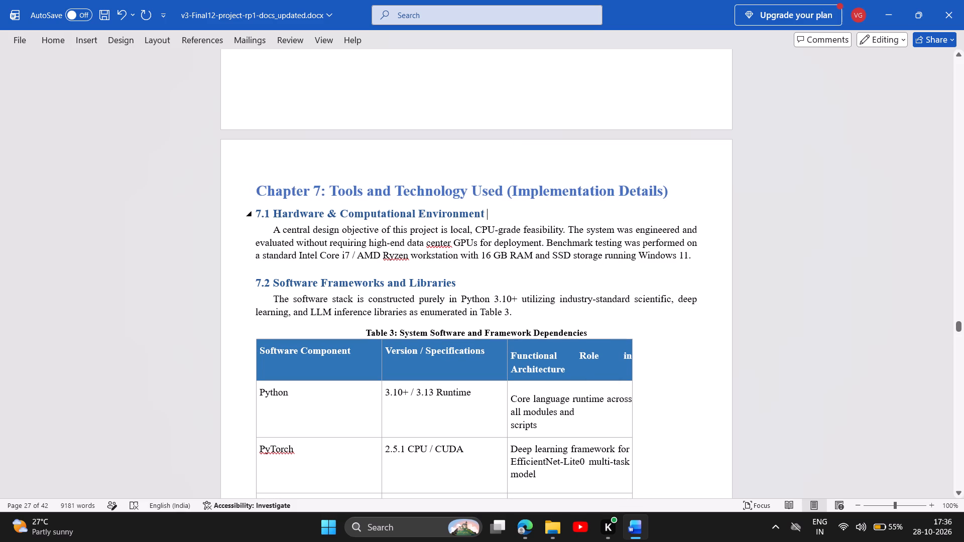
pyautogui.click(671, 193)
# Examine the rest of Chapter 7, from Table 3 through sections 7.3 and 7.4, for page breaks and spacing.
pyautogui.scroll(-6, 541, 232)
pyautogui.scroll(-20, 481, 279)
pyautogui.scroll(-17, 481, 279)
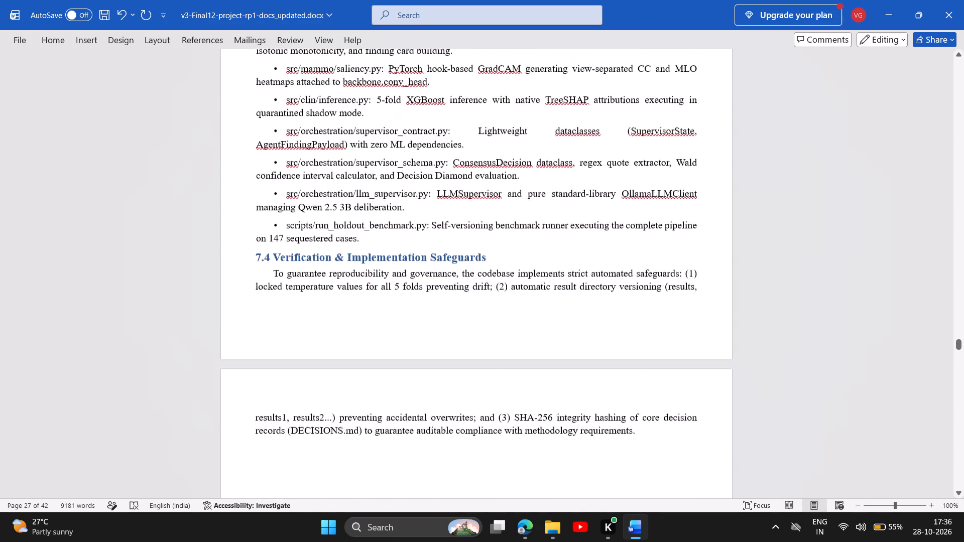
pyautogui.scroll(-18, 478, 310)
pyautogui.scroll(20, 478, 311)
pyautogui.scroll(13, 478, 311)
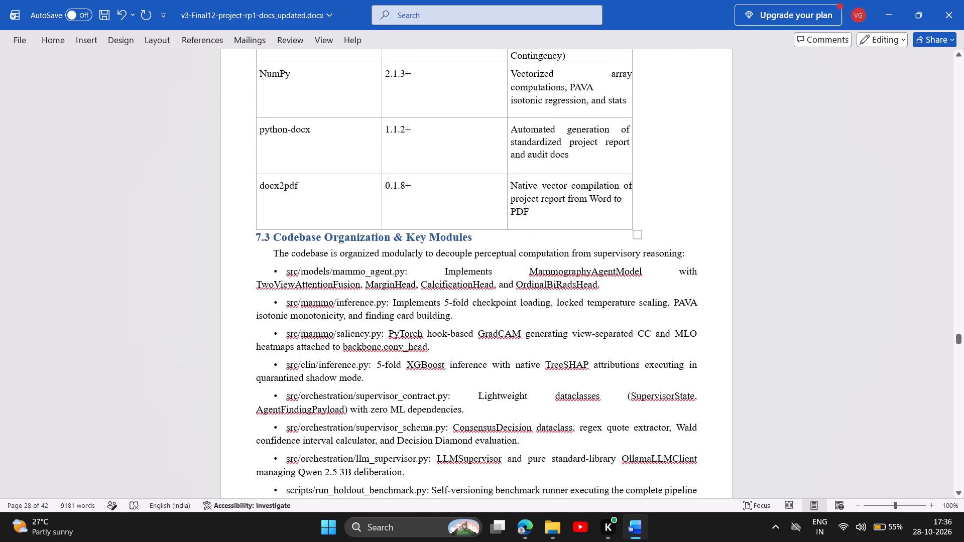
pyautogui.scroll(9, 473, 312)
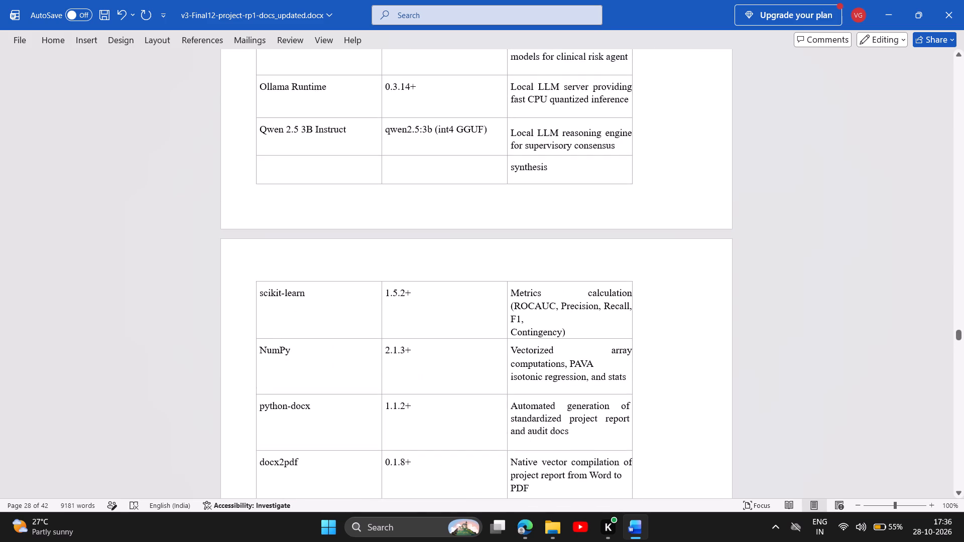
pyautogui.scroll(8, 468, 312)
pyautogui.scroll(-4, 468, 312)
pyautogui.scroll(-4, 371, 312)
pyautogui.scroll(2, 400, 298)
pyautogui.scroll(8, 498, 280)
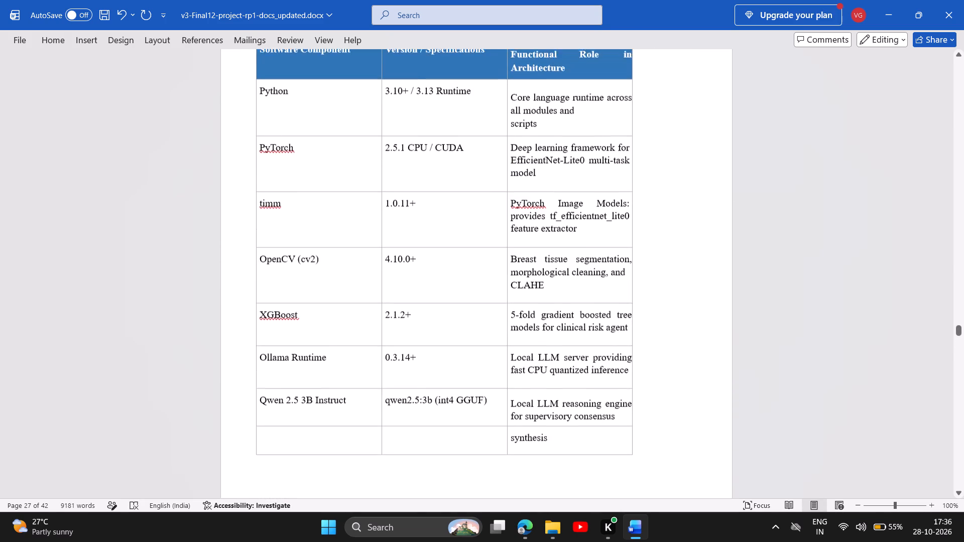
pyautogui.scroll(3, 520, 282)
# Left-align the text in Table 3's body rows from Python down to the synthesis row.
pyautogui.click(629, 232)
pyautogui.scroll(-5, 625, 232)
pyautogui.click(529, 355)
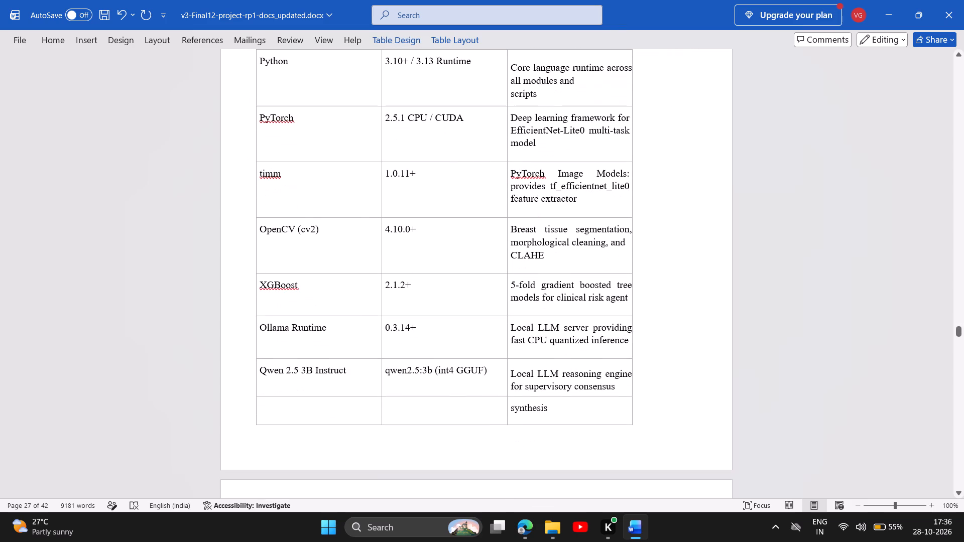
pyautogui.moveTo(604, 412); pyautogui.dragTo(299, 155)
pyautogui.scroll(3, 391, 211)
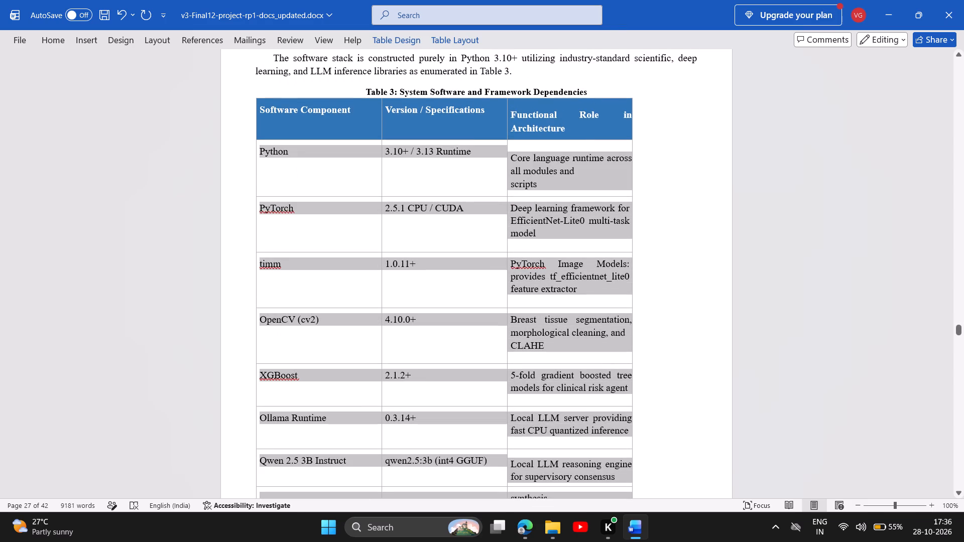
pyautogui.moveTo(299, 155); pyautogui.dragTo(299, 154)
pyautogui.scroll(-11, 579, 251)
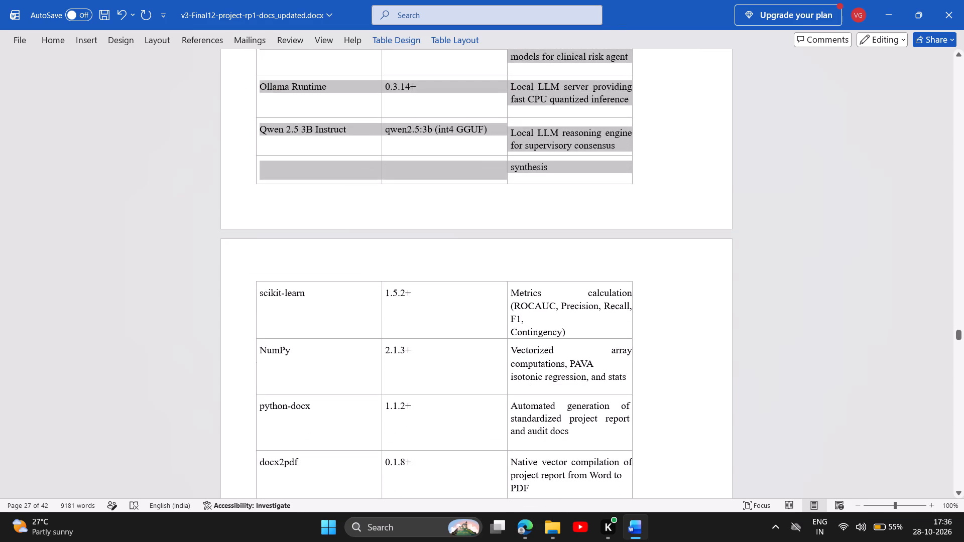
pyautogui.scroll(-3, 617, 353)
pyautogui.scroll(9, 617, 353)
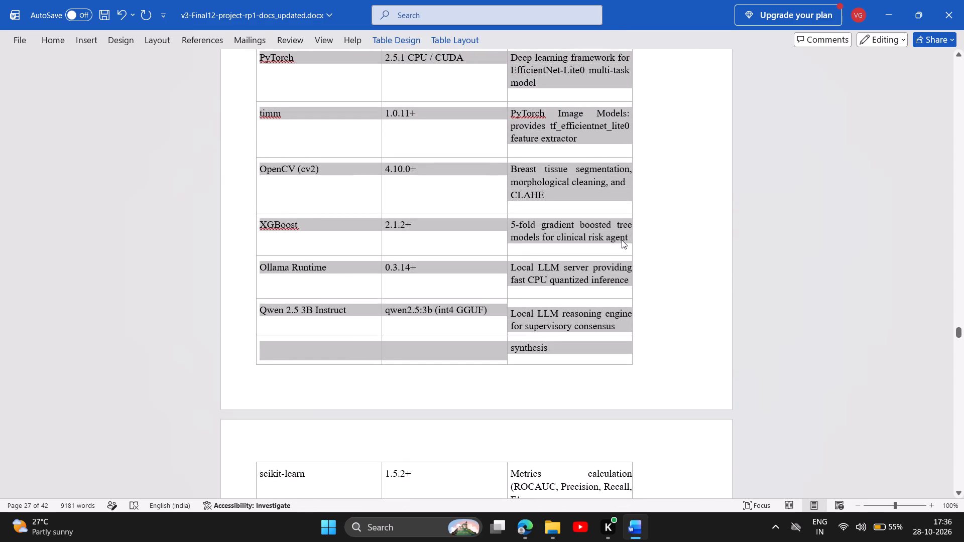
pyautogui.hotkey('ctrl', 'l')
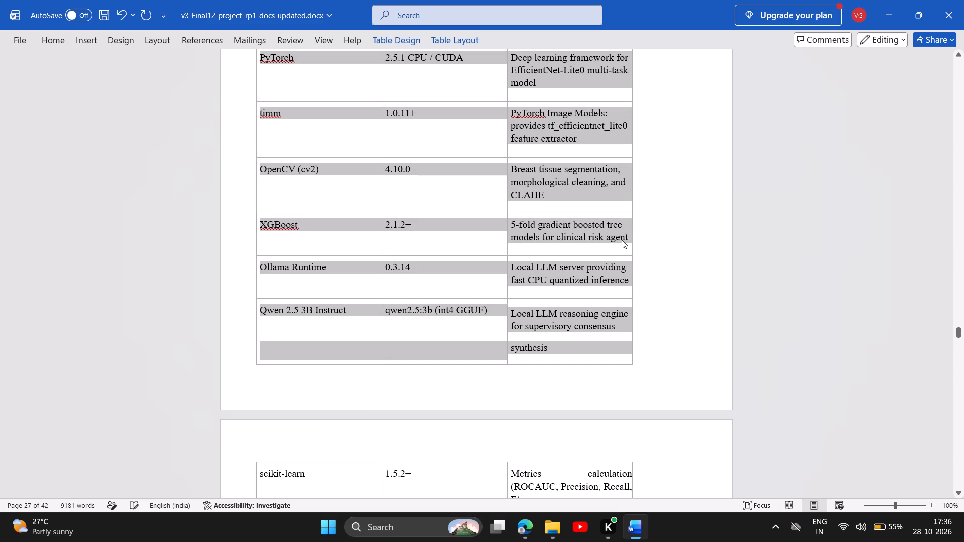
pyautogui.hotkey('ctrl', 'r')
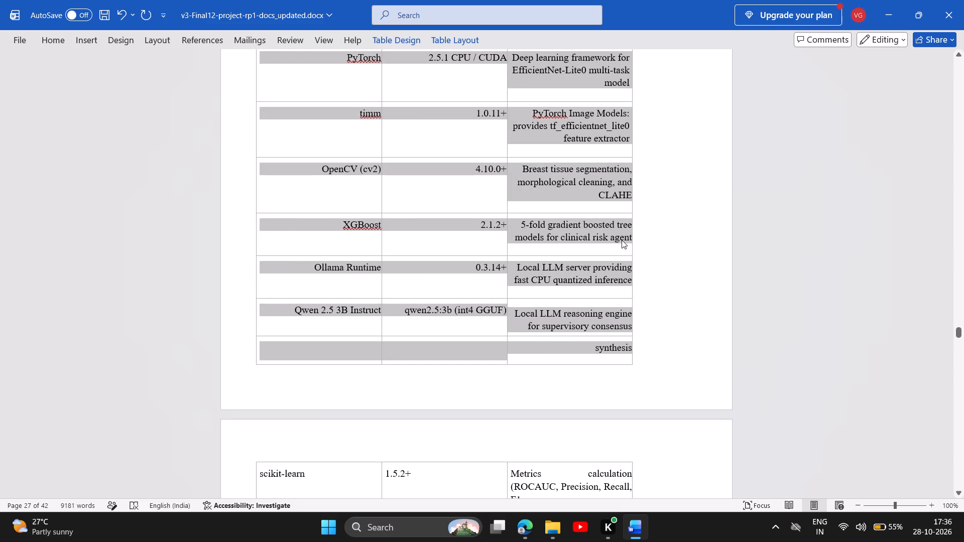
pyautogui.hotkey('ctrl', 'l')
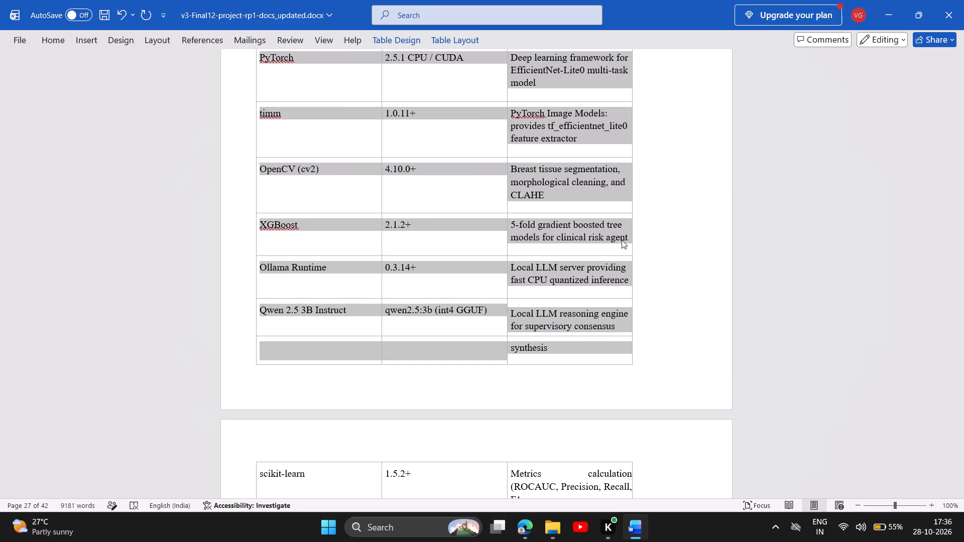
pyautogui.click(684, 220)
# Widen Table 3 proportionally so its outer edge extends slightly past the body text's right margin.
pyautogui.scroll(7, 592, 242)
pyautogui.scroll(-3, 585, 288)
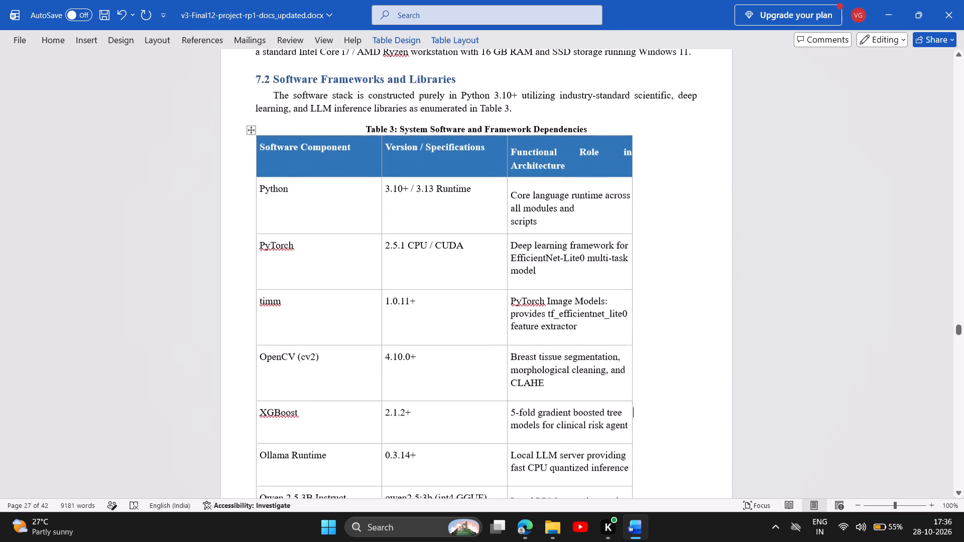
pyautogui.scroll(-12, 575, 286)
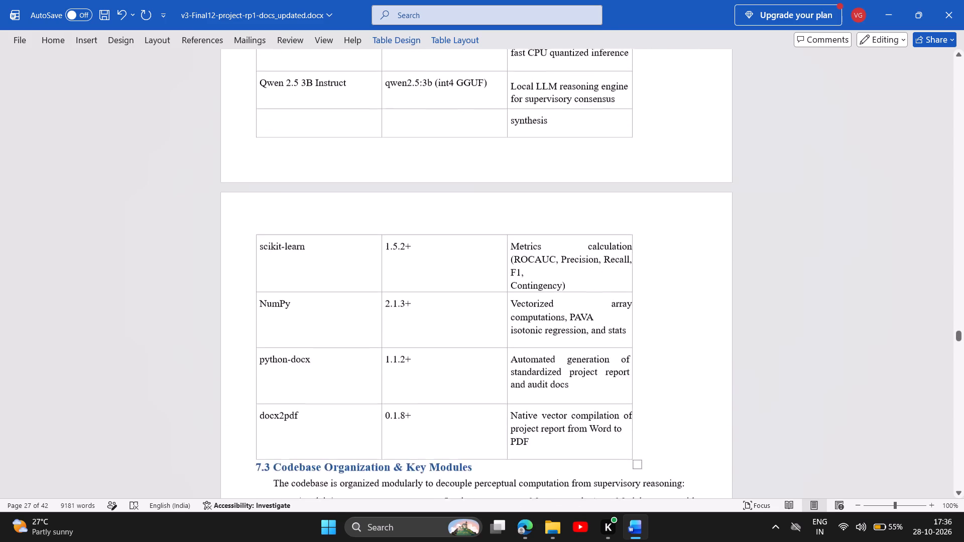
pyautogui.scroll(-5, 575, 324)
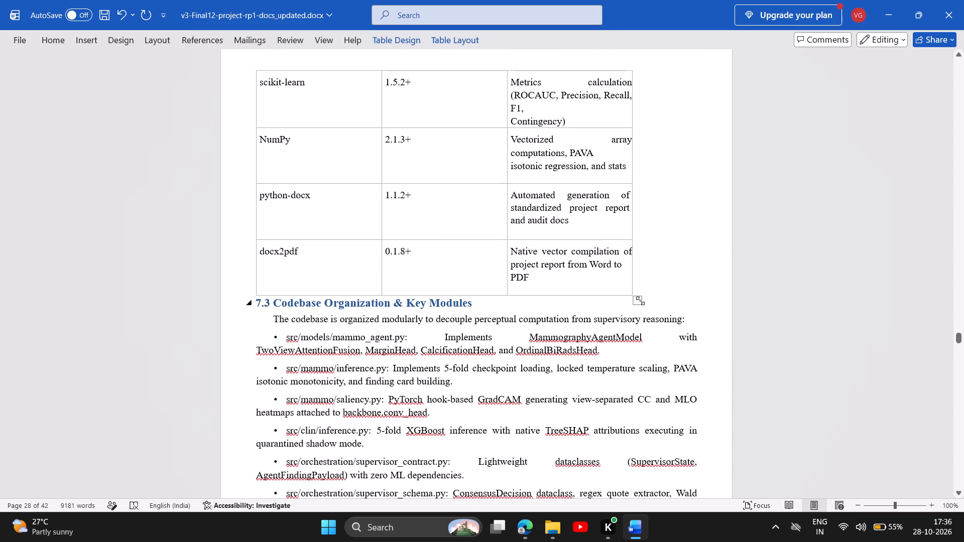
pyautogui.moveTo(639, 300); pyautogui.dragTo(696, 284)
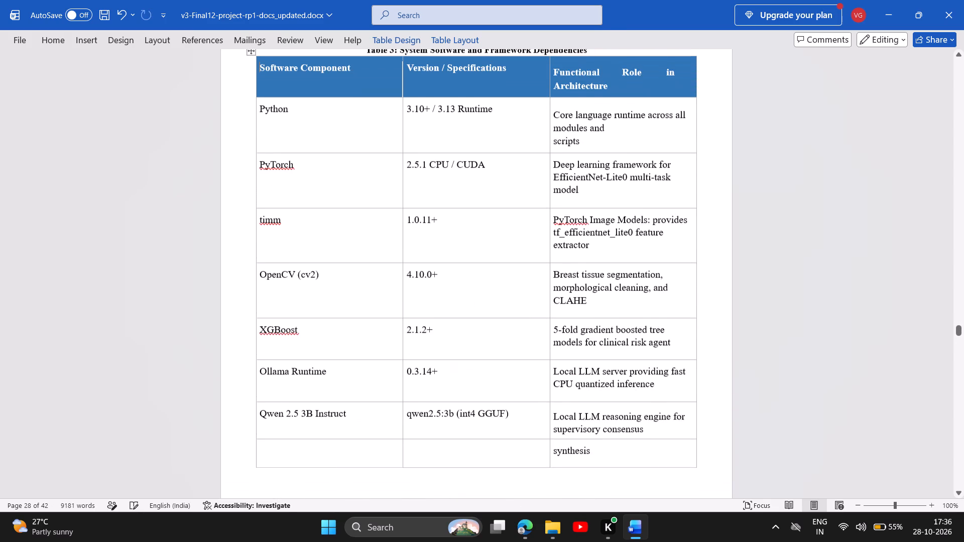
pyautogui.scroll(-16, 680, 293)
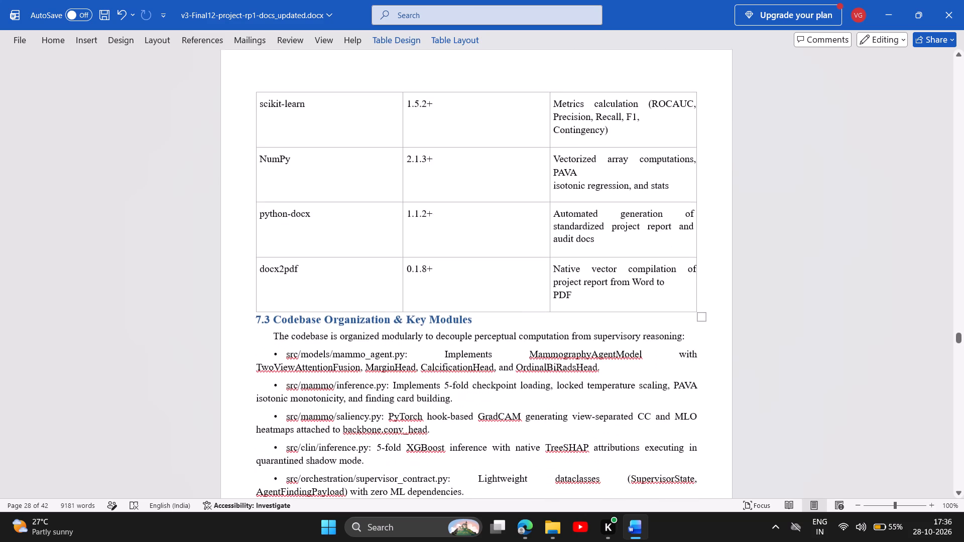
pyautogui.moveTo(702, 316); pyautogui.dragTo(711, 308)
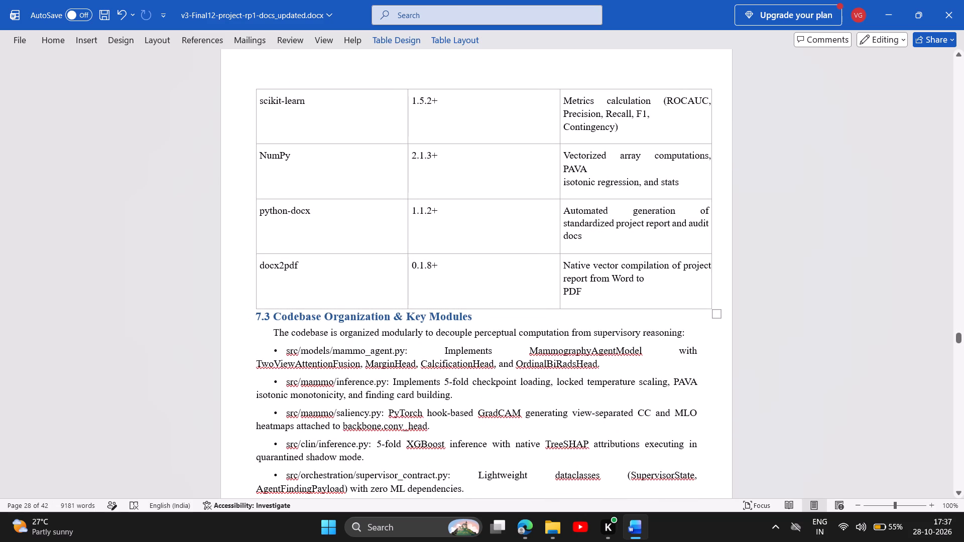
pyautogui.moveTo(718, 315); pyautogui.dragTo(706, 310)
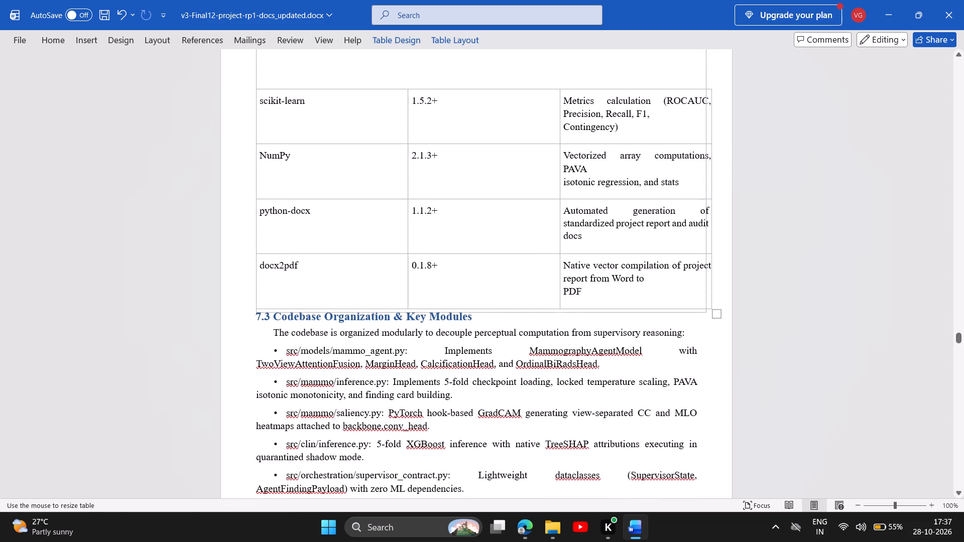
pyautogui.moveTo(706, 310); pyautogui.dragTo(709, 296)
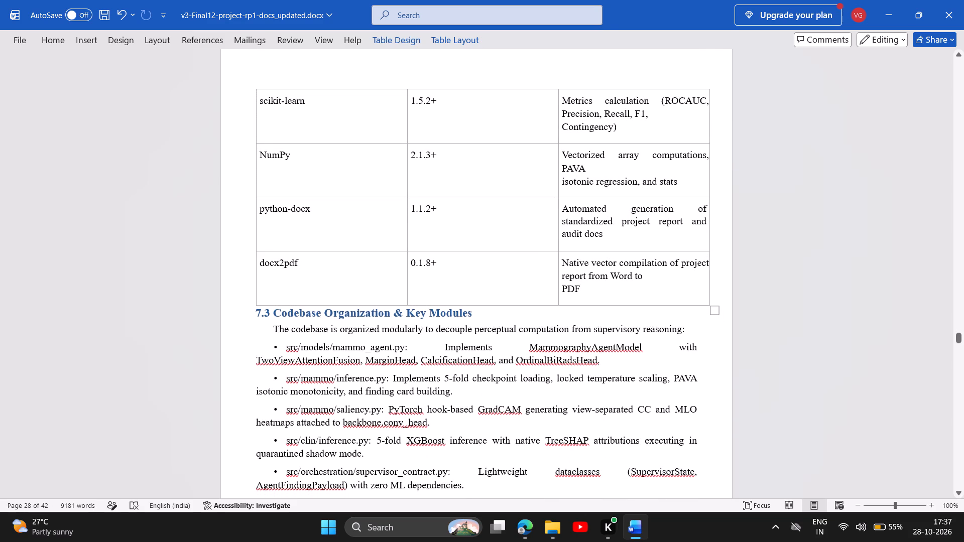
# Examine Chapter 7 from Table 3 through the start of Chapter 8 for page breaks and blank space.
pyautogui.scroll(14, 696, 296)
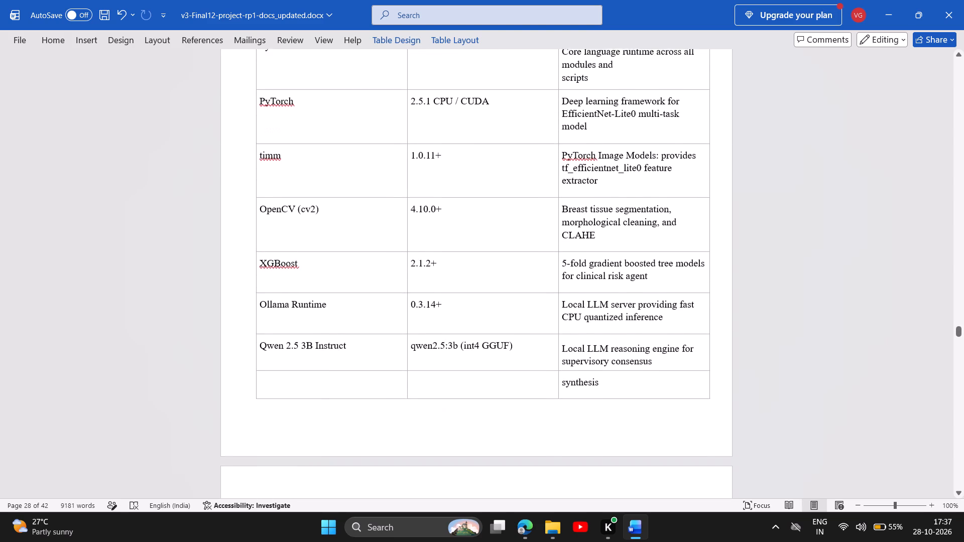
pyautogui.scroll(5, 643, 308)
pyautogui.scroll(-3, 567, 229)
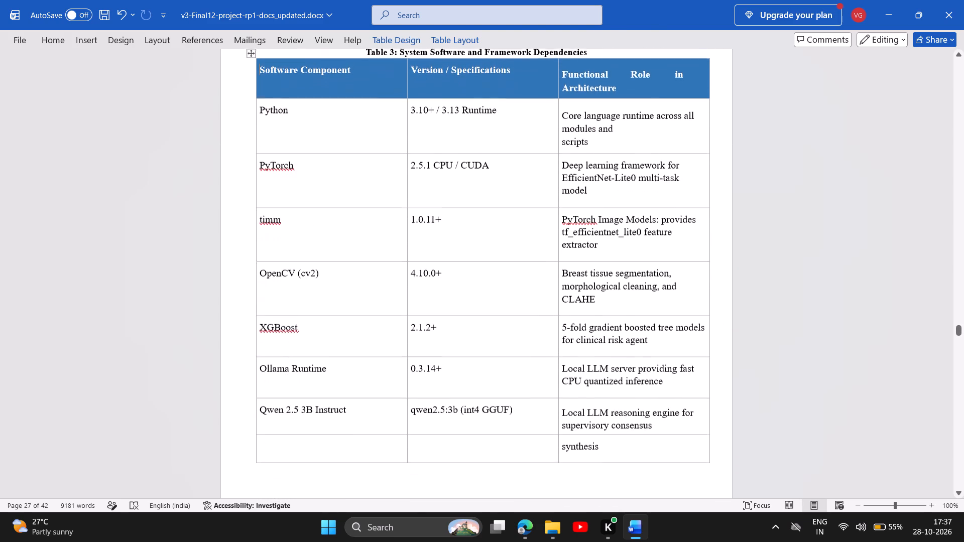
pyautogui.scroll(-8, 584, 320)
pyautogui.scroll(-6, 533, 208)
pyautogui.scroll(-2, 542, 288)
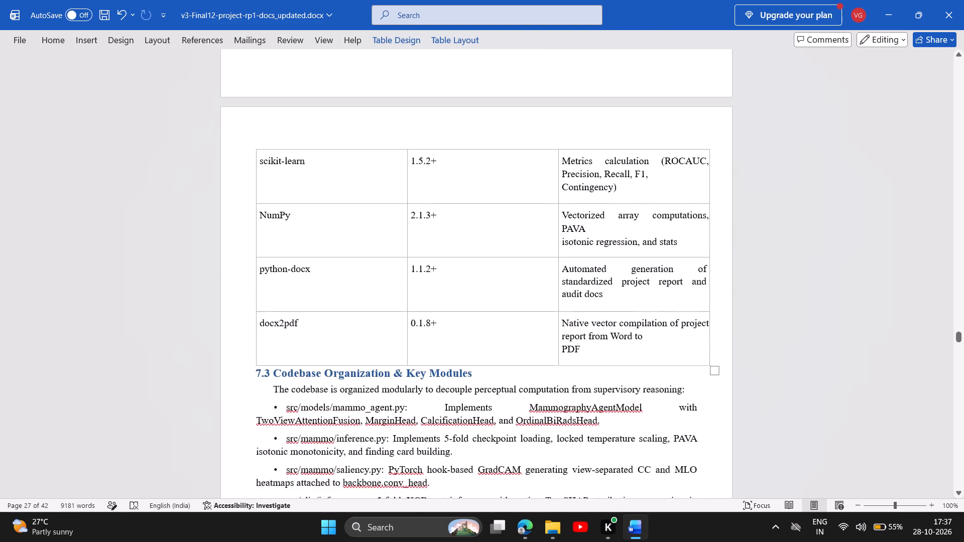
pyautogui.scroll(-11, 542, 288)
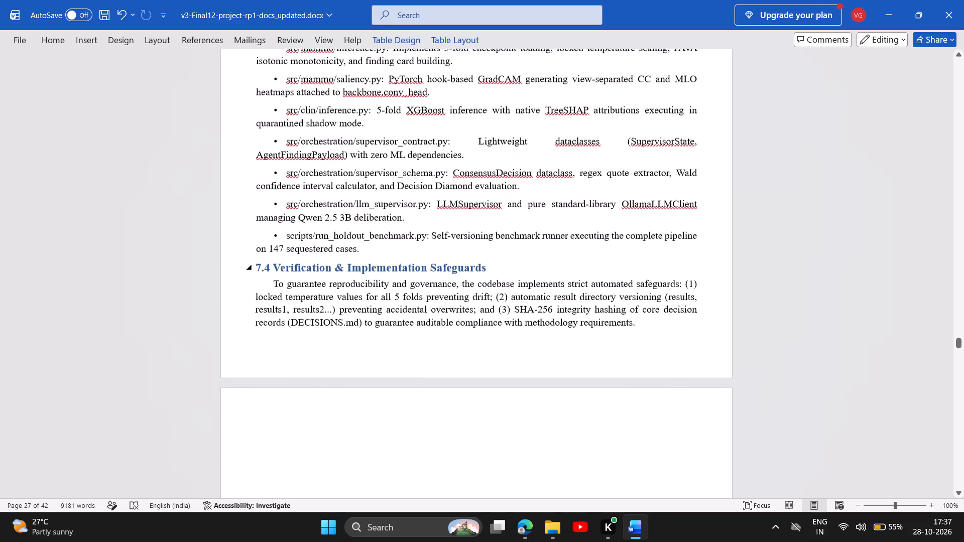
pyautogui.scroll(-13, 562, 272)
pyautogui.scroll(-12, 561, 274)
pyautogui.scroll(2, 561, 275)
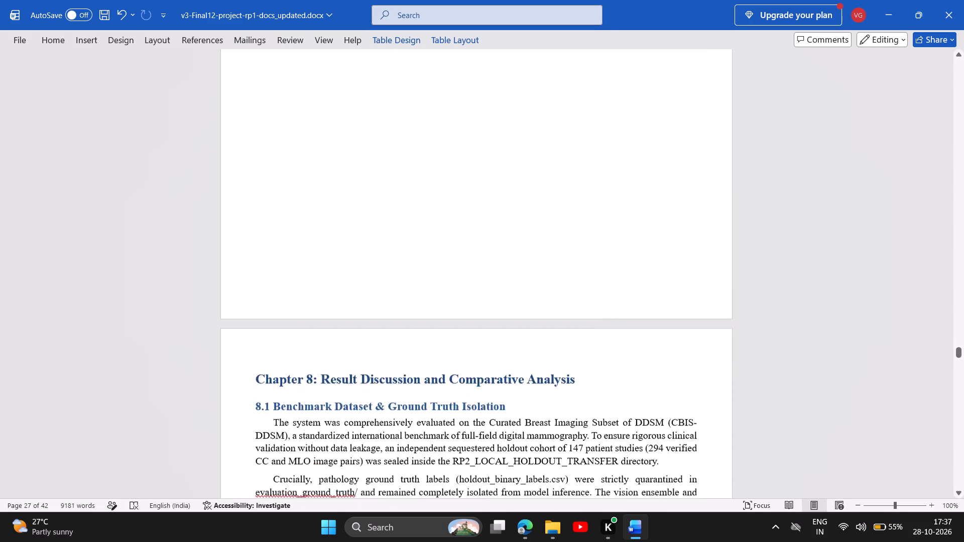
pyautogui.scroll(19, 561, 275)
pyautogui.scroll(11, 561, 275)
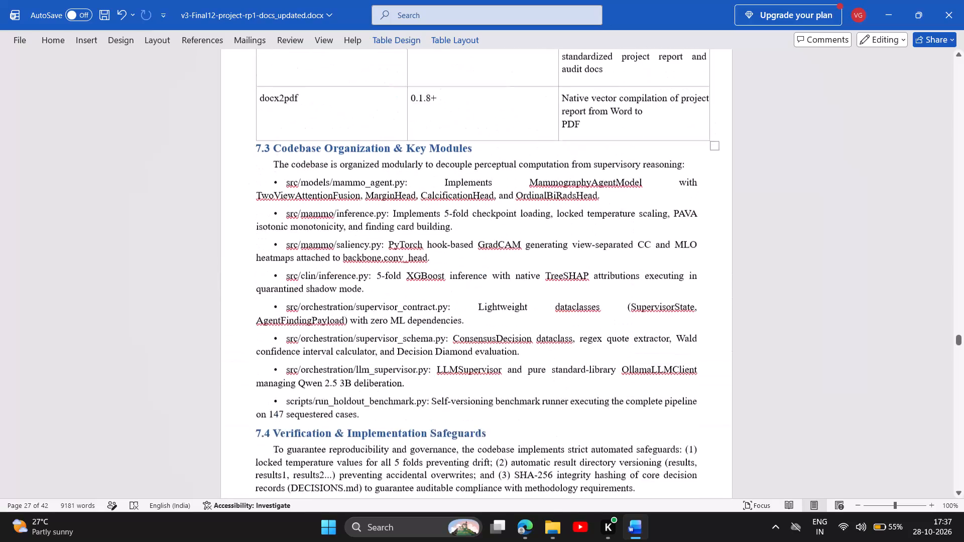
pyautogui.scroll(20, 561, 275)
pyautogui.scroll(9, 561, 275)
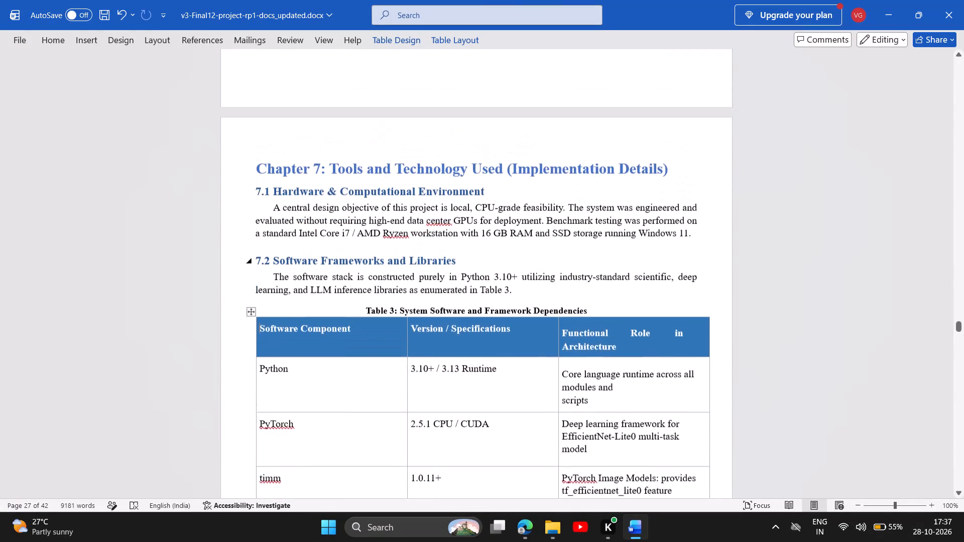
# Reduce Table 3's overall height, keeping its width, so its rows are more compact and Chapter 7 takes fewer pages.
pyautogui.scroll(-15, 530, 284)
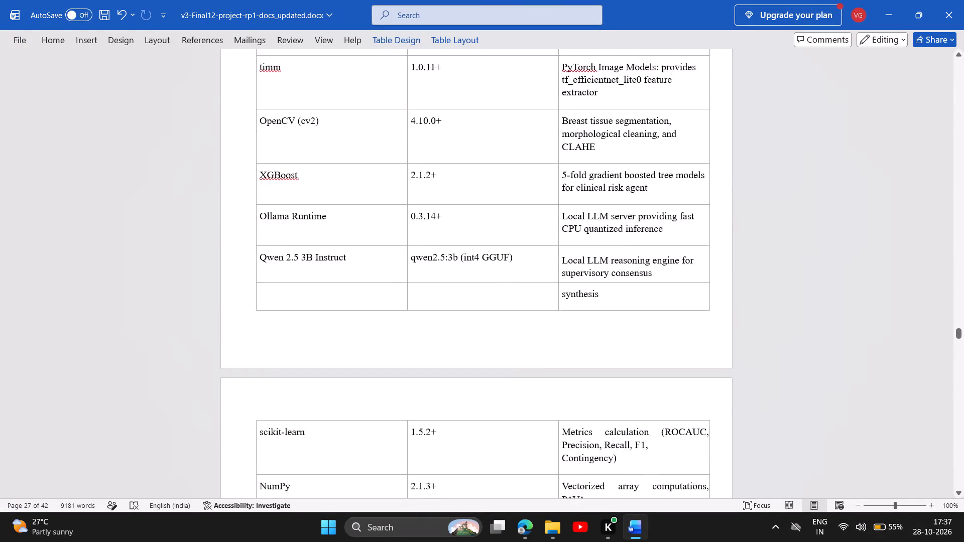
pyautogui.scroll(-12, 579, 278)
pyautogui.moveTo(714, 251); pyautogui.dragTo(708, 191)
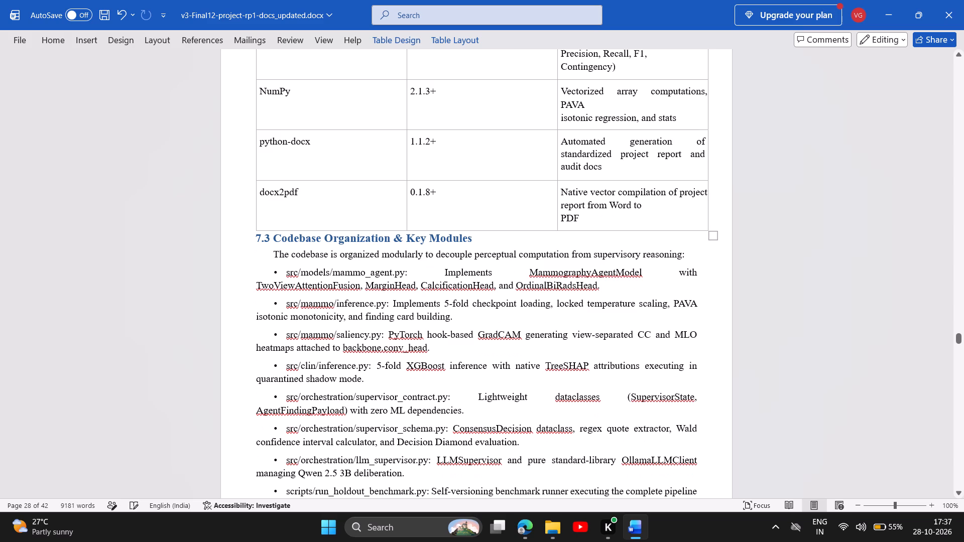
pyautogui.moveTo(712, 237); pyautogui.dragTo(709, 188)
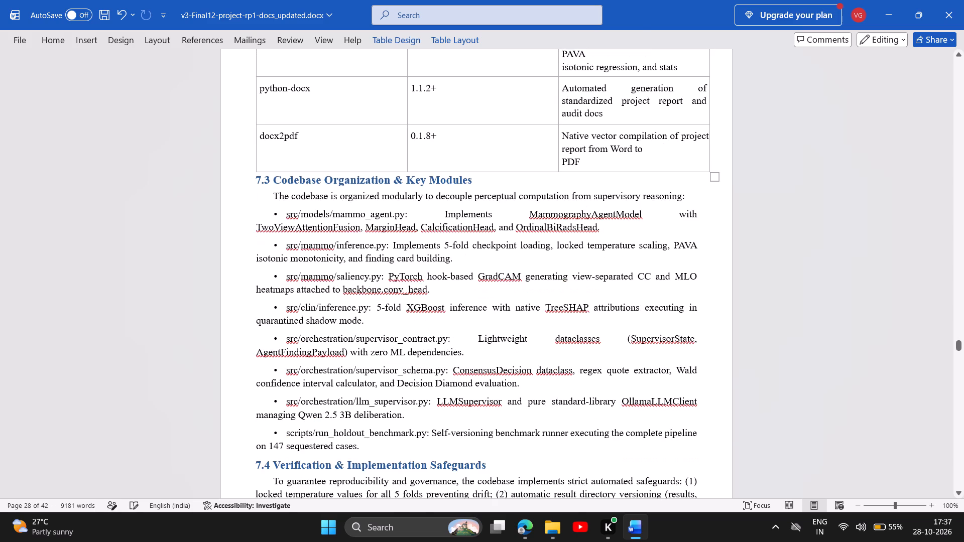
pyautogui.scroll(9, 677, 226)
pyautogui.scroll(11, 660, 265)
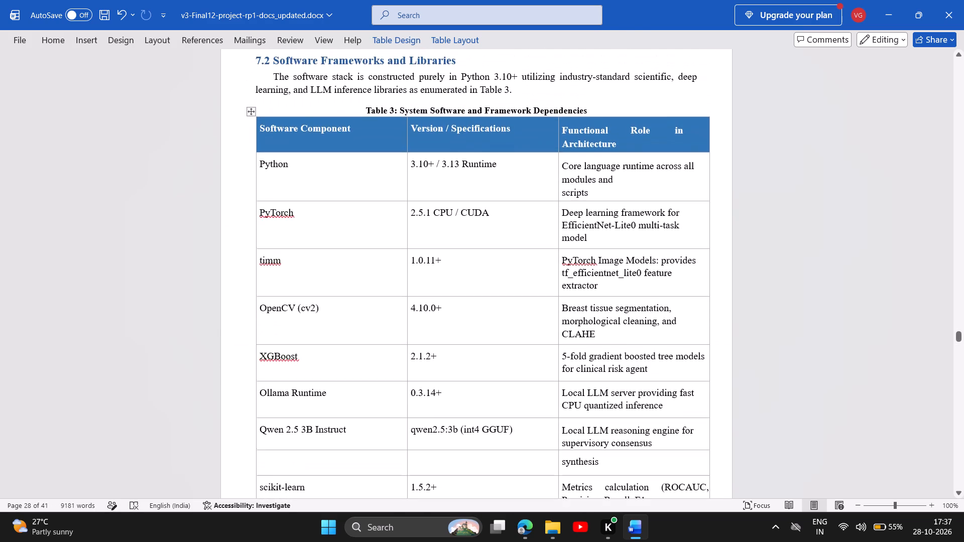
pyautogui.scroll(-20, 660, 265)
pyautogui.scroll(-7, 660, 265)
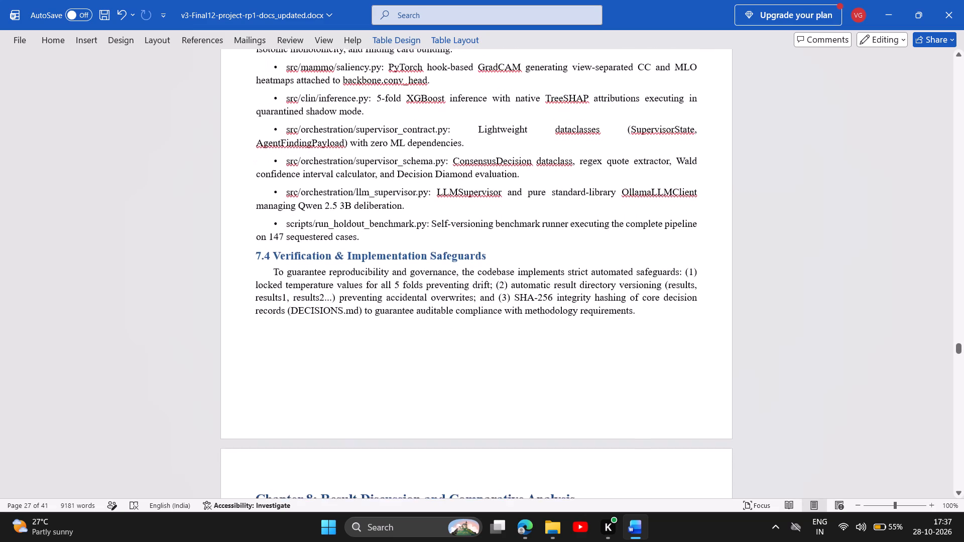
pyautogui.scroll(5, 635, 279)
# Widen Table 4 slightly past the body text's right margin and reduce its row heights.
pyautogui.scroll(-14, 635, 279)
pyautogui.scroll(-16, 614, 285)
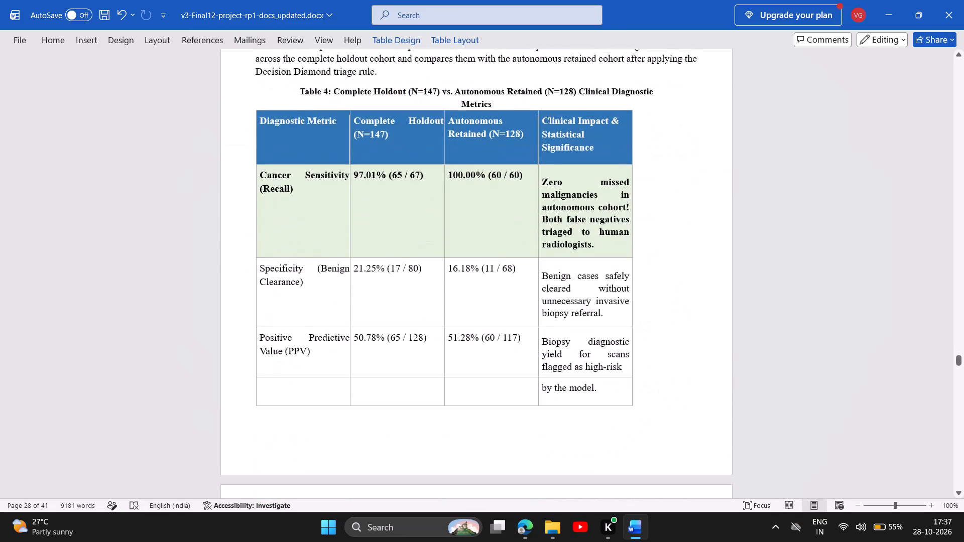
pyautogui.scroll(-7, 606, 289)
pyautogui.scroll(5, 606, 289)
pyautogui.scroll(-14, 606, 289)
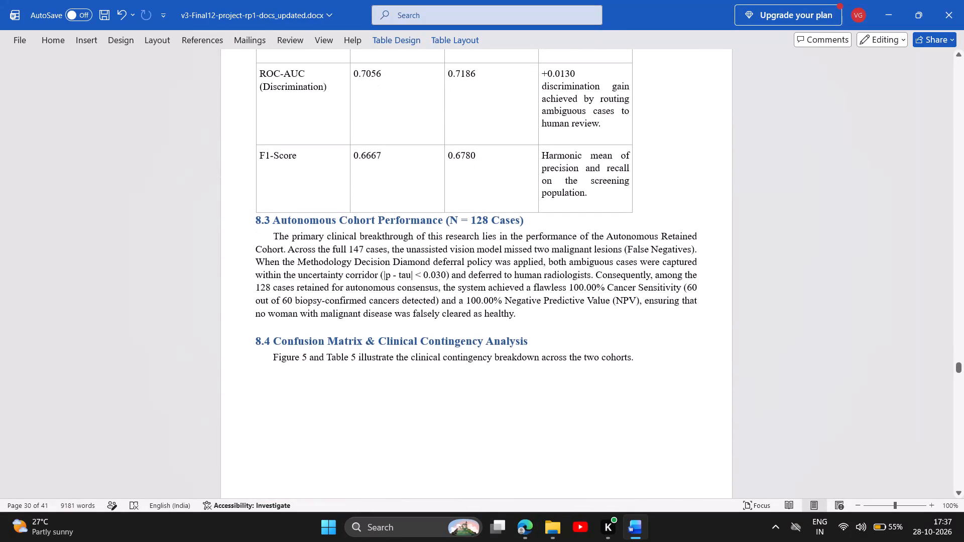
pyautogui.click(613, 208)
pyautogui.moveTo(638, 221); pyautogui.dragTo(713, 106)
pyautogui.scroll(2, 693, 159)
pyautogui.scroll(-3, 685, 190)
pyautogui.scroll(5, 684, 191)
pyautogui.scroll(-11, 682, 195)
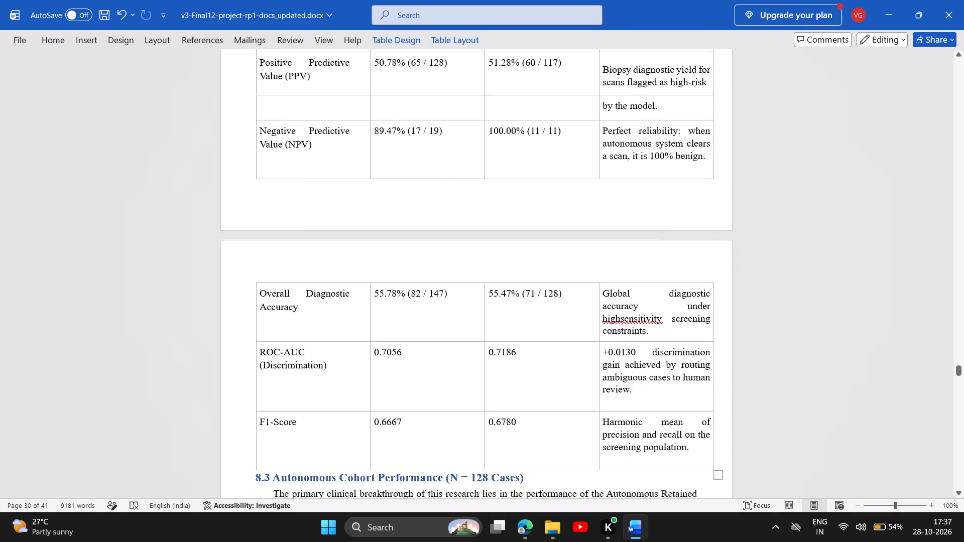
# Examine the rest of Chapter 8 after Table 4, up to the Chapter 9 heading, for tables split across pages.
pyautogui.scroll(-15, 669, 219)
pyautogui.scroll(-18, 642, 239)
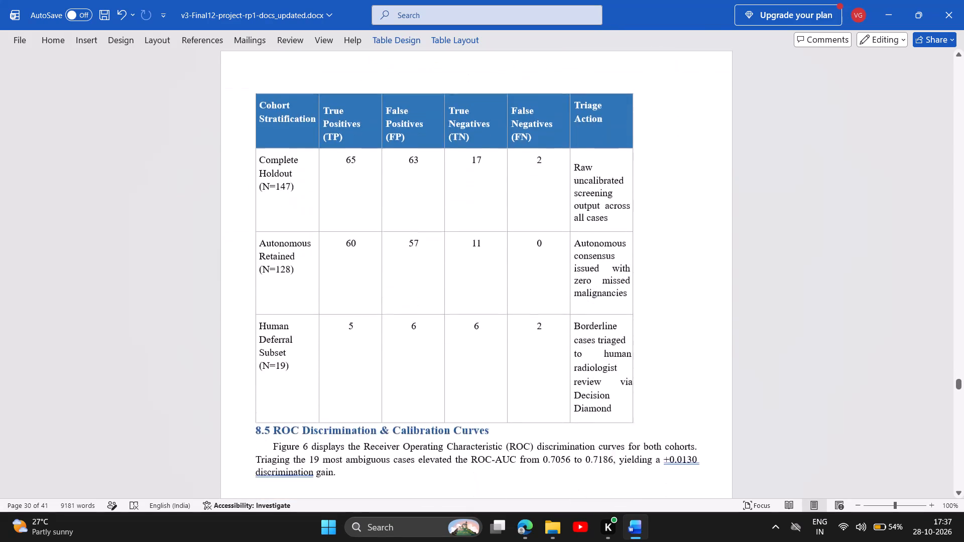
pyautogui.scroll(-10, 638, 247)
pyautogui.scroll(-20, 635, 250)
pyautogui.scroll(-4, 635, 250)
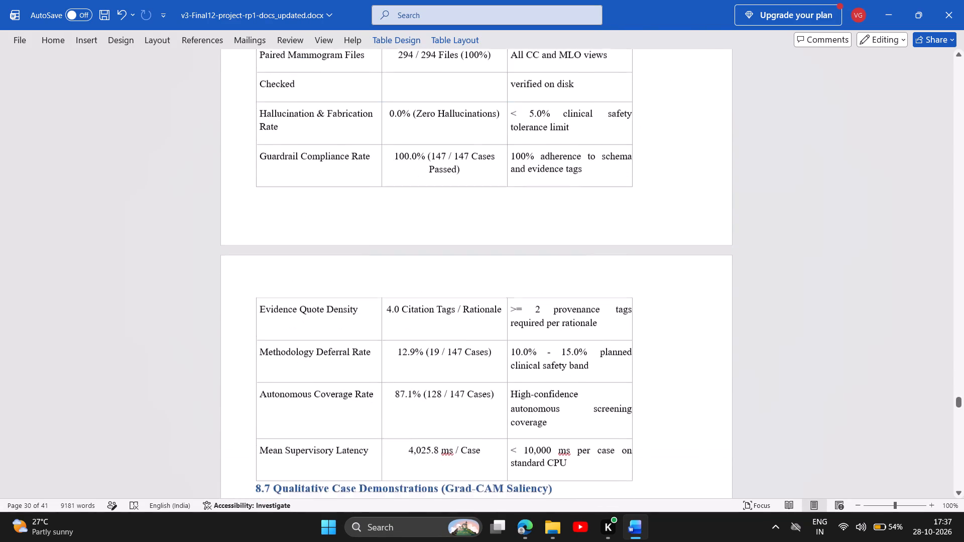
pyautogui.scroll(-20, 635, 253)
pyautogui.scroll(-15, 635, 253)
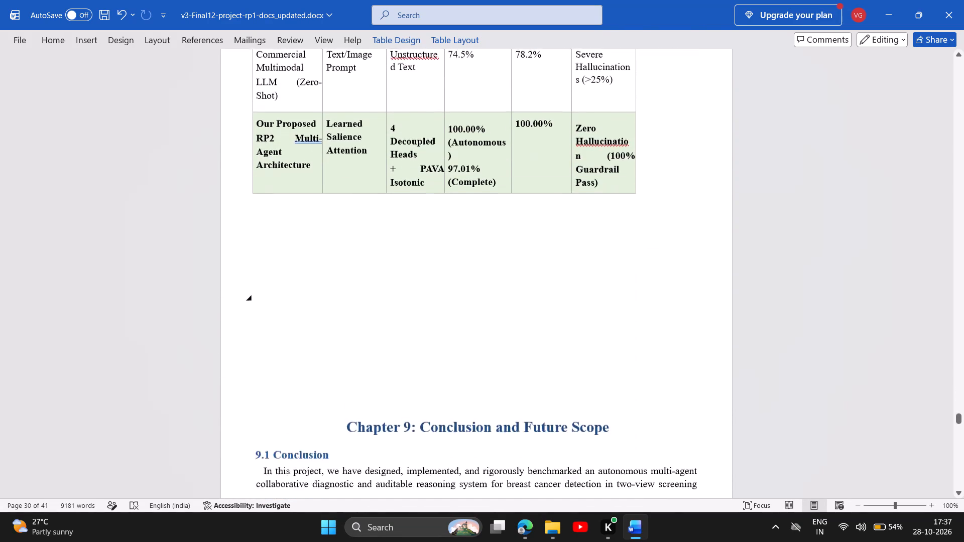
pyautogui.scroll(-5, 635, 253)
# Insert blank lines before Table 7's caption so the caption and whole table start together on the following page.
pyautogui.scroll(20, 635, 253)
pyautogui.scroll(1, 635, 253)
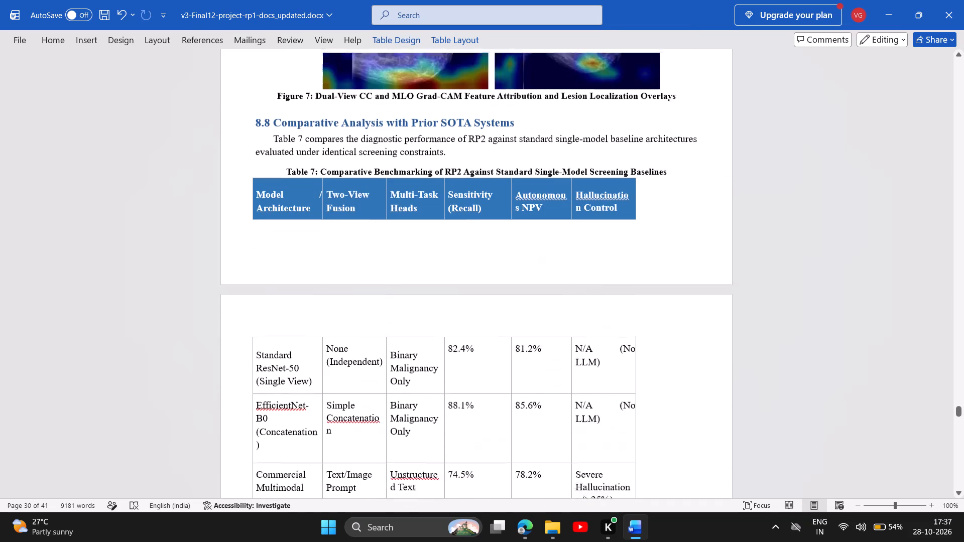
pyautogui.click(630, 182)
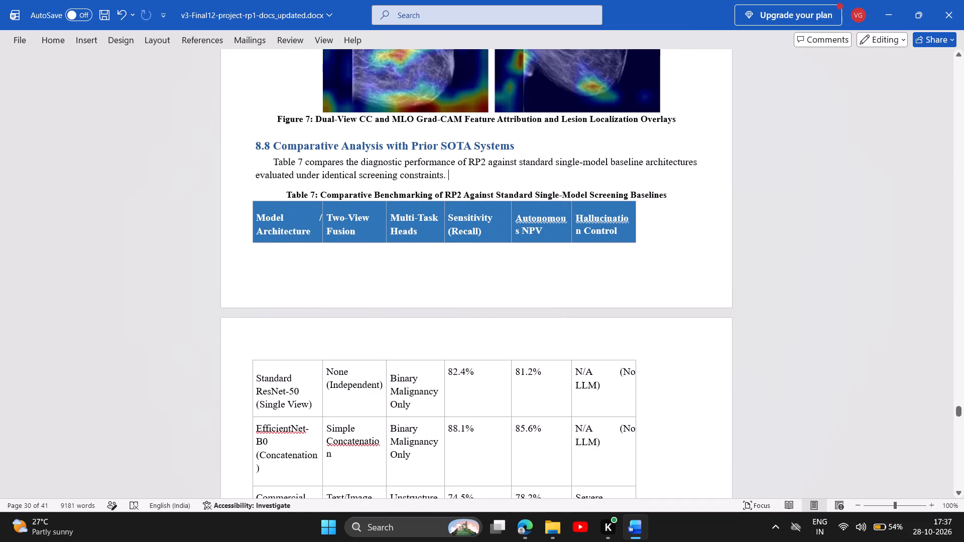
pyautogui.press('Return')
pyautogui.press('Return')
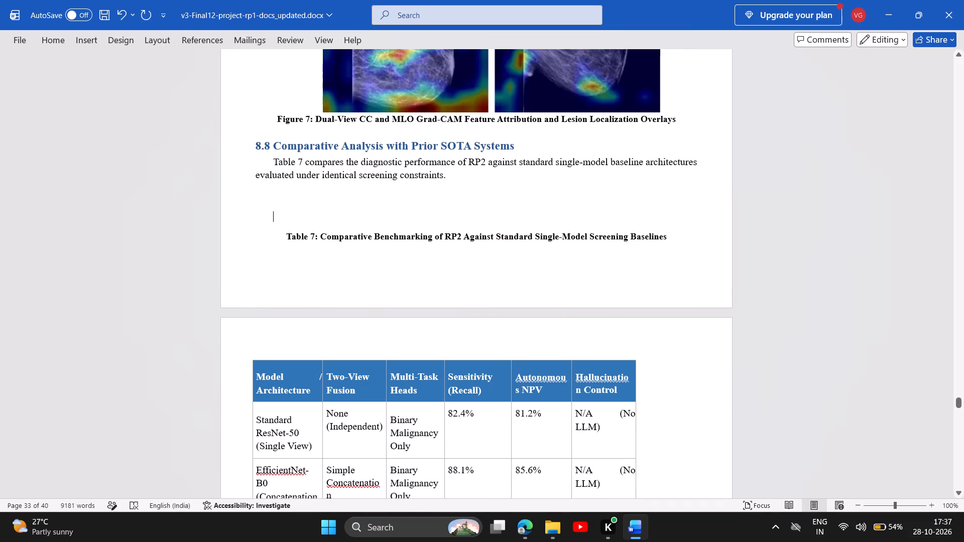
pyautogui.click(288, 233)
pyautogui.press('Return')
pyautogui.press('Return')
pyautogui.press('Return')
pyautogui.scroll(-4, 288, 242)
pyautogui.scroll(-2, 485, 277)
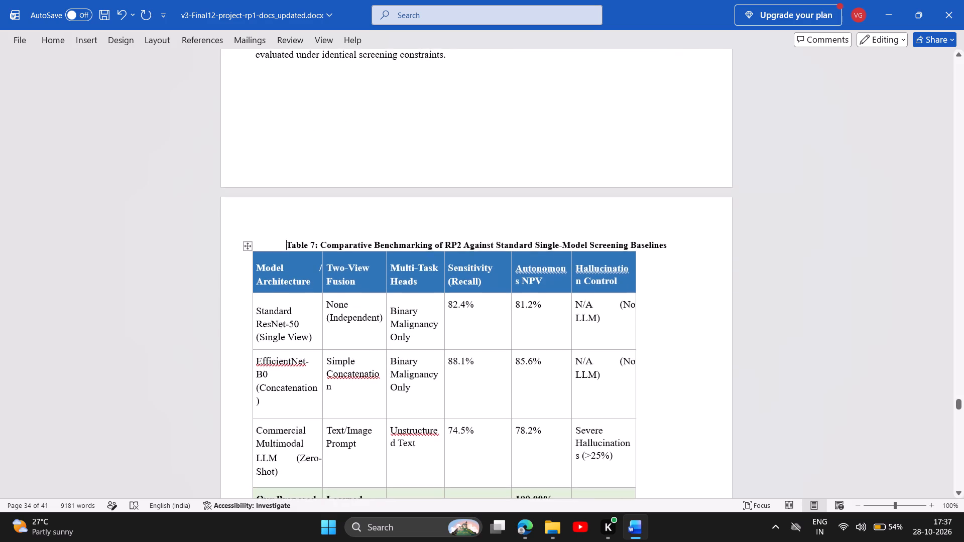
# Widen Table 7 almost to the body text's right margin and reduce its overall height.
pyautogui.scroll(-5, 485, 277)
pyautogui.moveTo(643, 363); pyautogui.dragTo(685, 341)
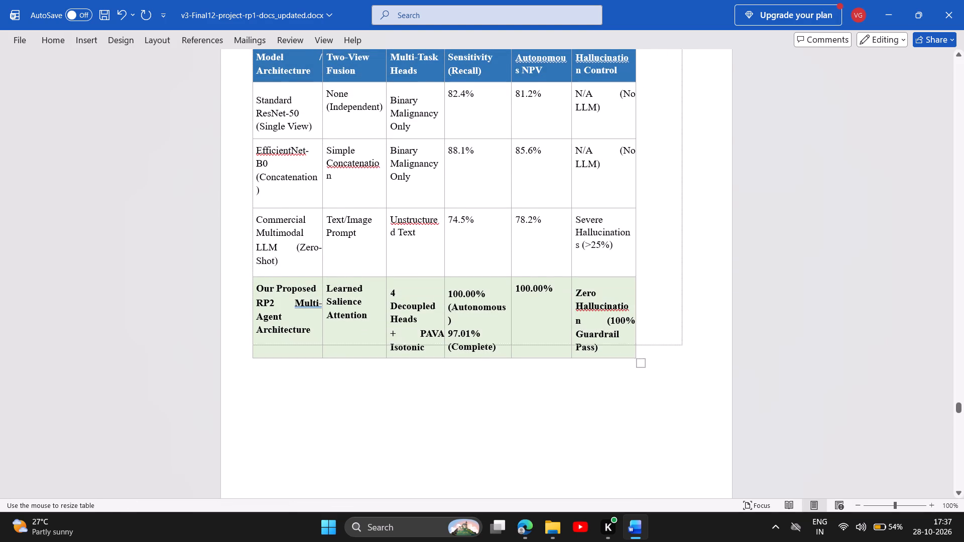
pyautogui.moveTo(685, 341); pyautogui.dragTo(690, 335)
# Delete the blank page between the end of Chapter 9 and the References heading.
pyautogui.scroll(-17, 576, 321)
pyautogui.scroll(-16, 506, 286)
pyautogui.scroll(-9, 511, 288)
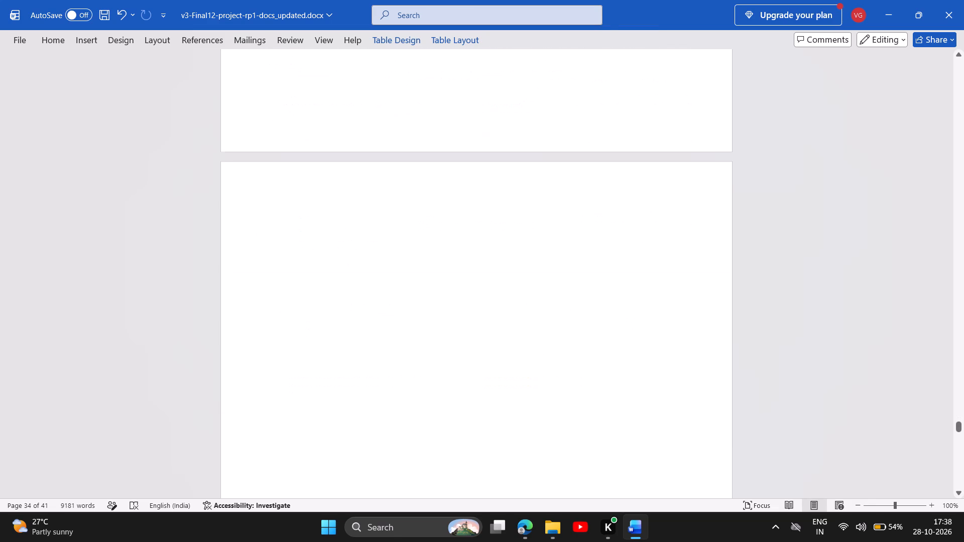
pyautogui.scroll(-20, 512, 289)
pyautogui.scroll(15, 511, 300)
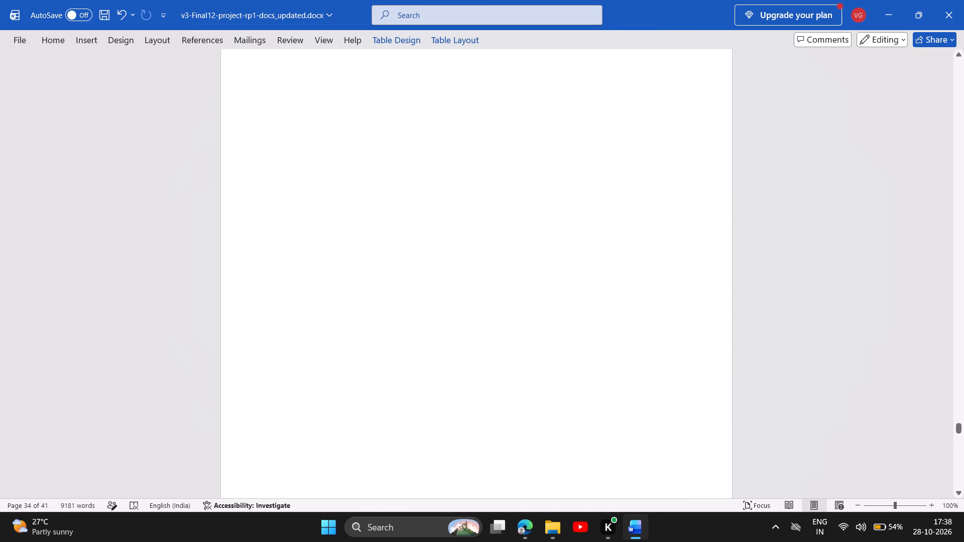
pyautogui.scroll(14, 511, 300)
pyautogui.scroll(7, 511, 300)
pyautogui.scroll(-6, 524, 318)
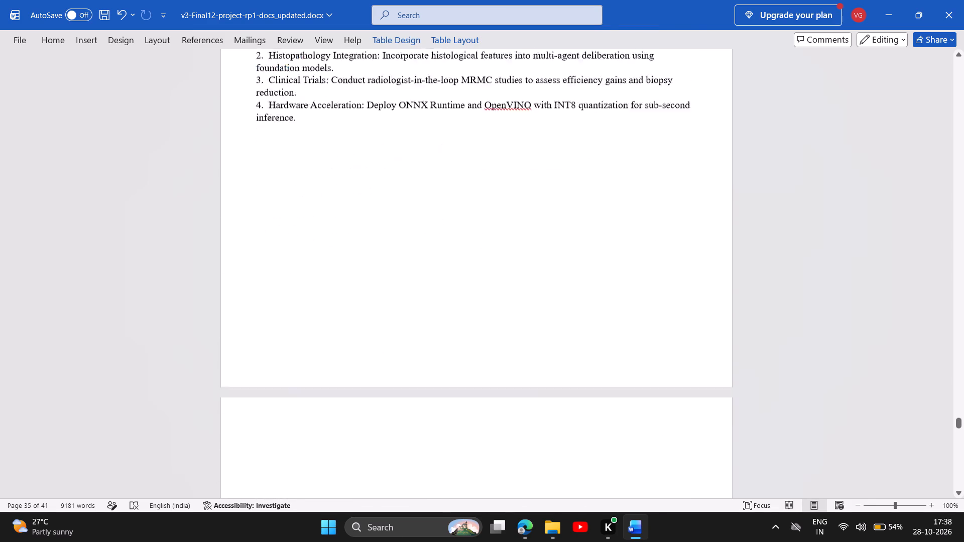
pyautogui.scroll(-9, 525, 319)
pyautogui.click(515, 280)
pyautogui.scroll(-4, 514, 283)
pyautogui.scroll(1, 514, 283)
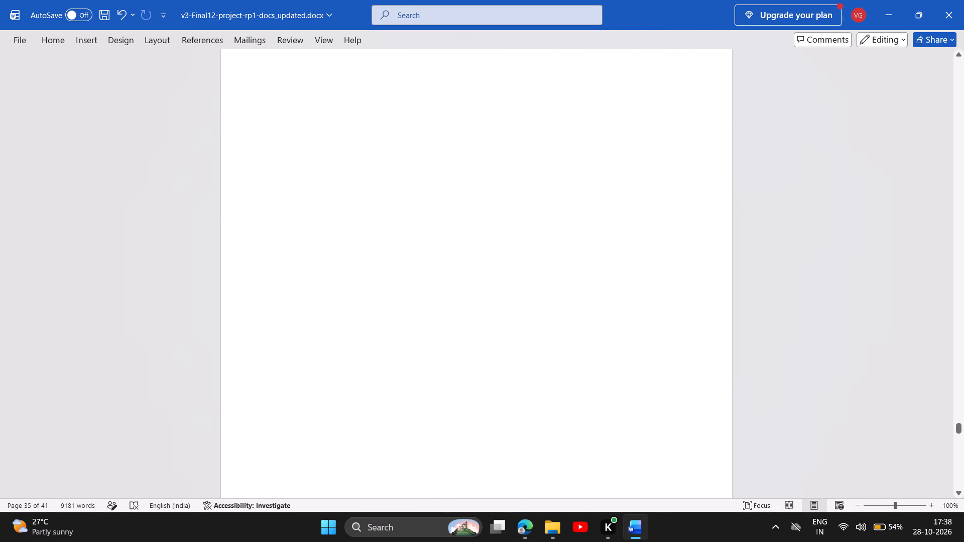
pyautogui.scroll(7, 514, 283)
pyautogui.press('Delete')
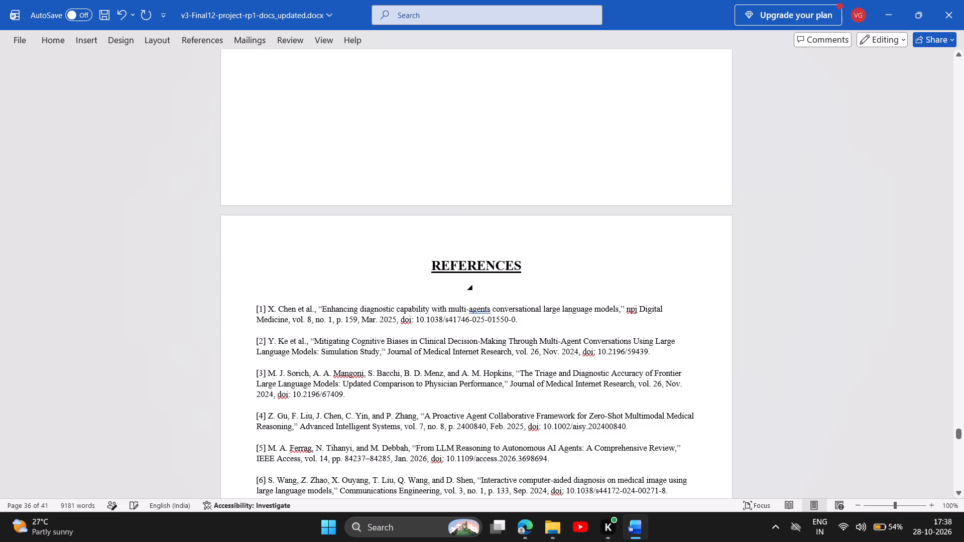
# Examine the References, List of Publications and closing verification pages through the end of the report for layout problems.
pyautogui.scroll(11, 508, 289)
pyautogui.scroll(-18, 508, 289)
pyautogui.scroll(-5, 506, 301)
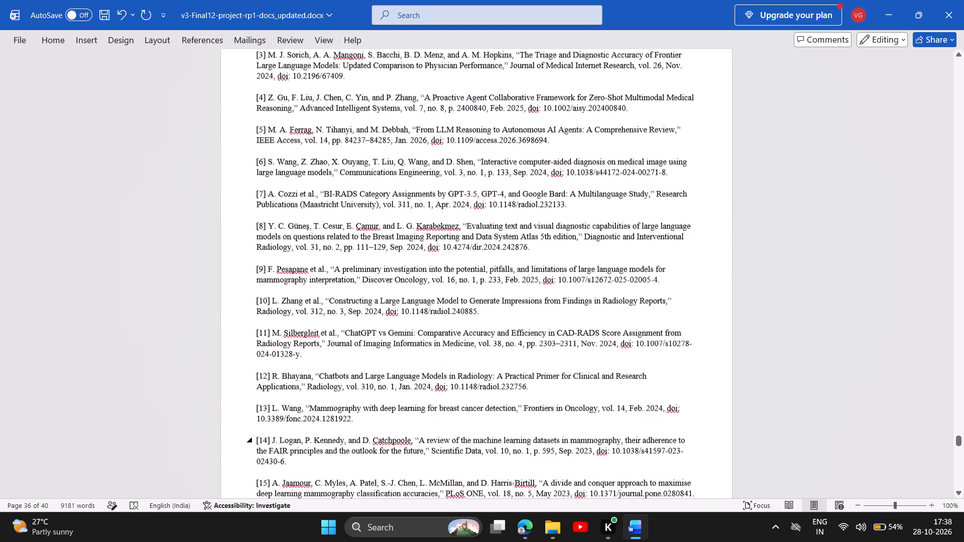
pyautogui.scroll(-20, 506, 301)
pyautogui.scroll(-1, 506, 301)
pyautogui.scroll(-20, 506, 303)
pyautogui.scroll(-5, 506, 303)
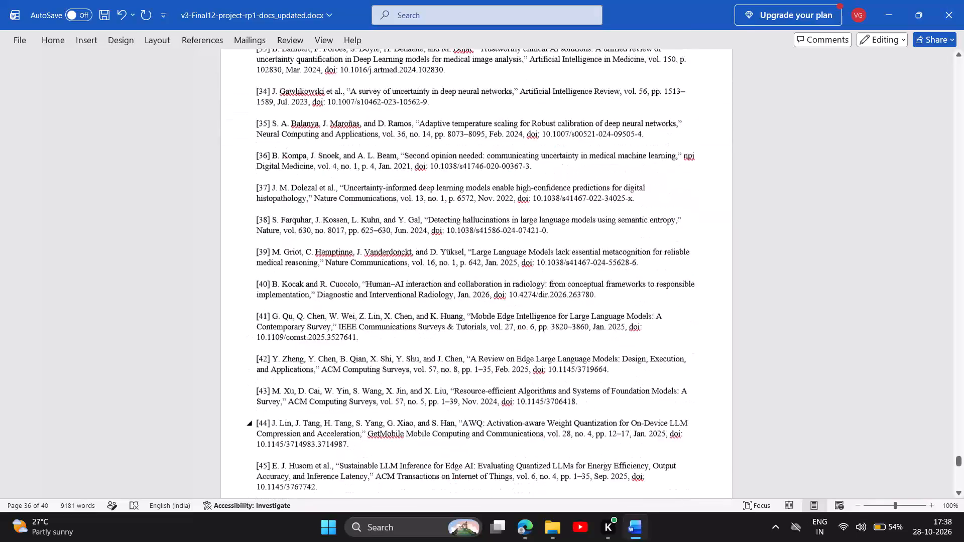
pyautogui.scroll(1, 506, 303)
pyautogui.scroll(-17, 506, 303)
pyautogui.scroll(-8, 506, 303)
pyautogui.scroll(11, 502, 298)
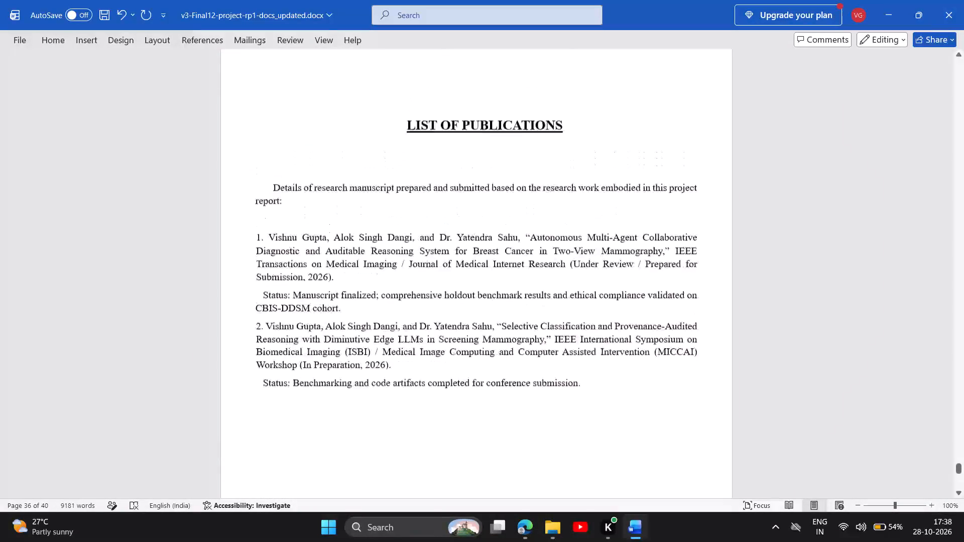
pyautogui.scroll(-15, 481, 268)
pyautogui.scroll(-20, 480, 272)
pyautogui.scroll(-1, 480, 272)
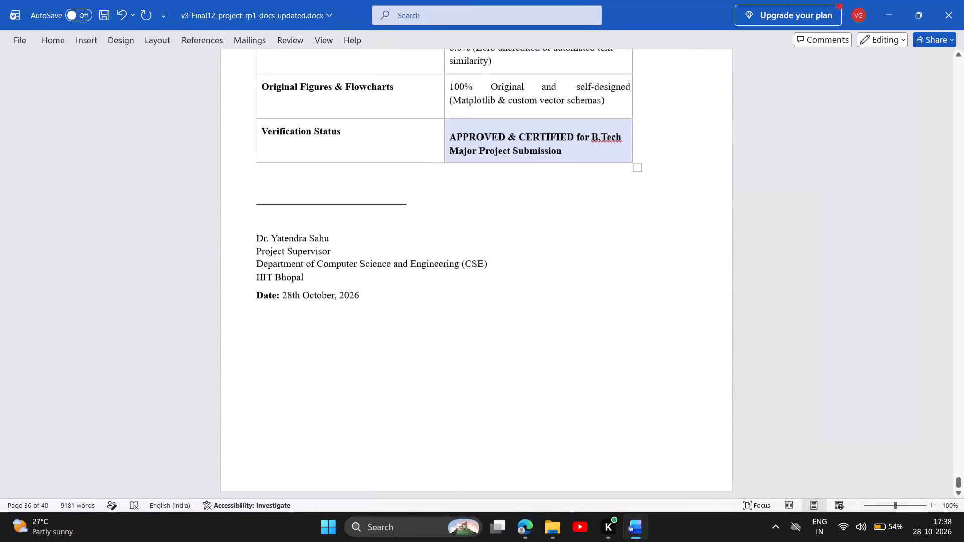
pyautogui.scroll(-3, 480, 277)
# Examine the report's front matter from the declaration through the contents, list of figures and abstract for layout problems.
pyautogui.moveTo(961, 479); pyautogui.dragTo(956, 431)
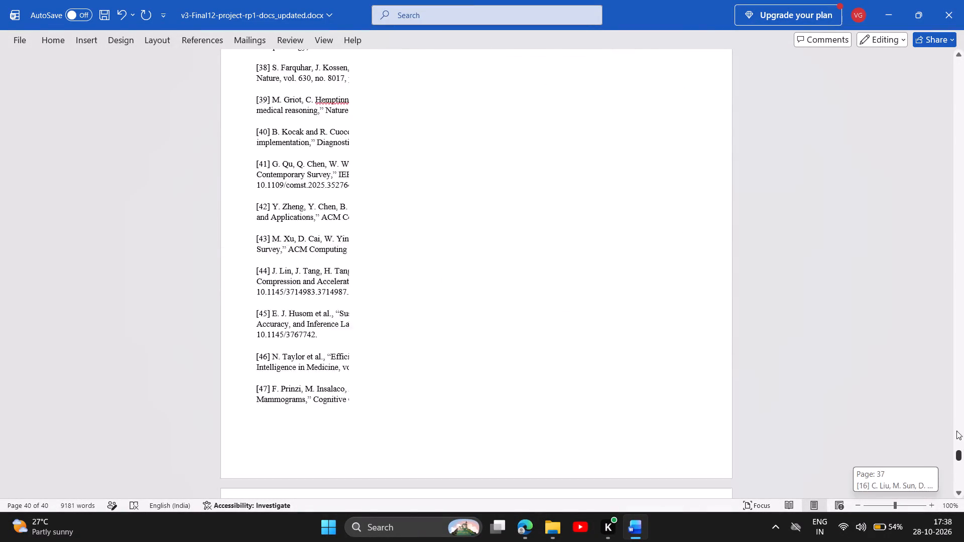
pyautogui.moveTo(956, 431); pyautogui.dragTo(954, 73)
pyautogui.scroll(-7, 504, 218)
pyautogui.scroll(-19, 486, 230)
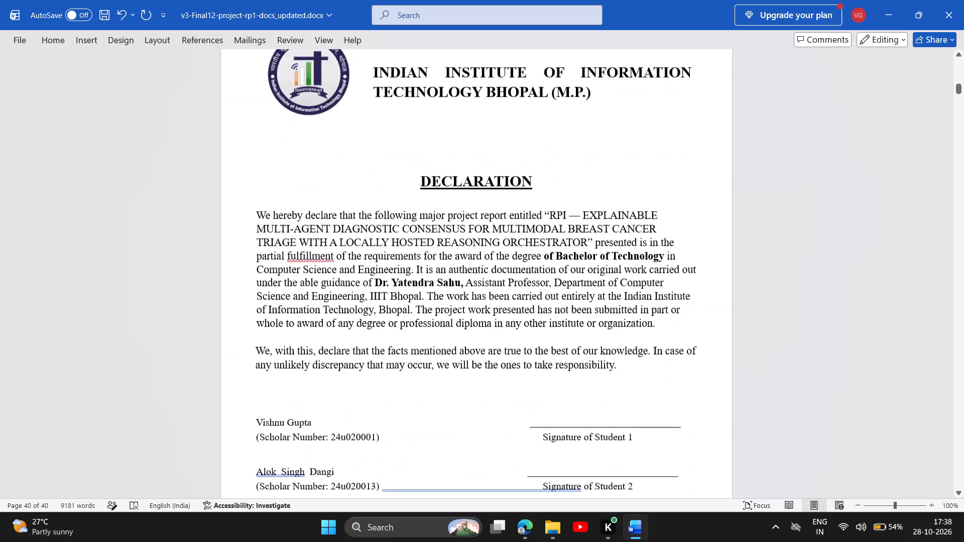
pyautogui.scroll(-20, 466, 252)
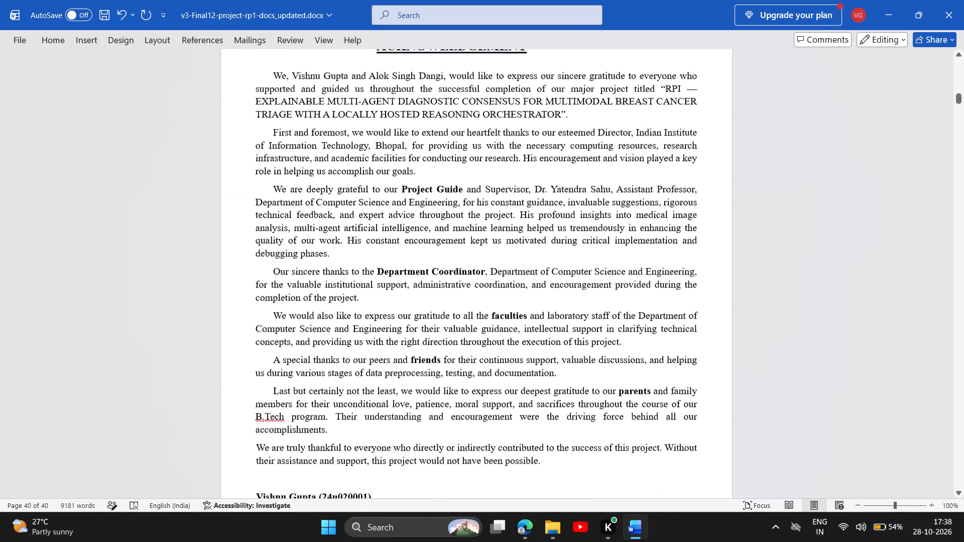
pyautogui.scroll(-8, 465, 255)
pyautogui.scroll(-19, 465, 257)
pyautogui.scroll(-5, 464, 261)
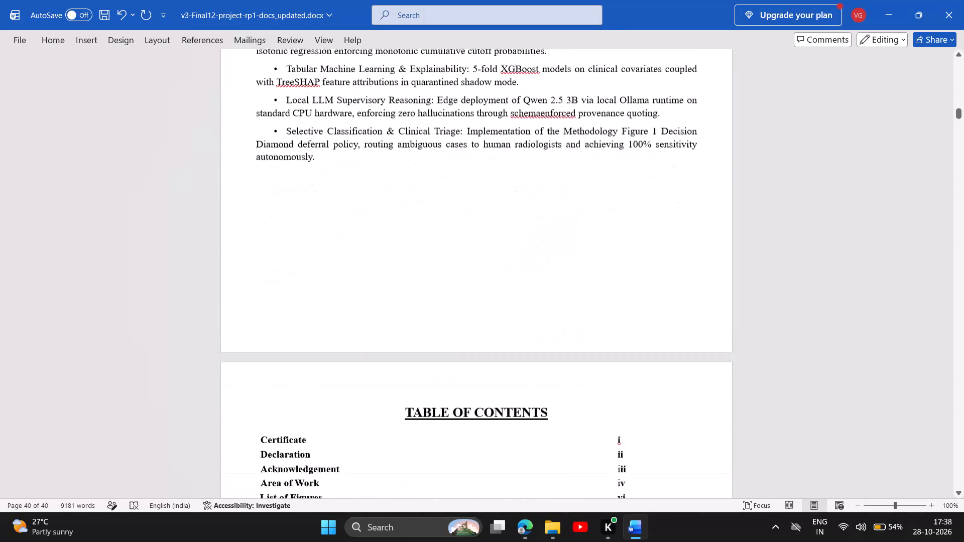
pyautogui.scroll(-13, 469, 230)
pyautogui.scroll(-16, 469, 251)
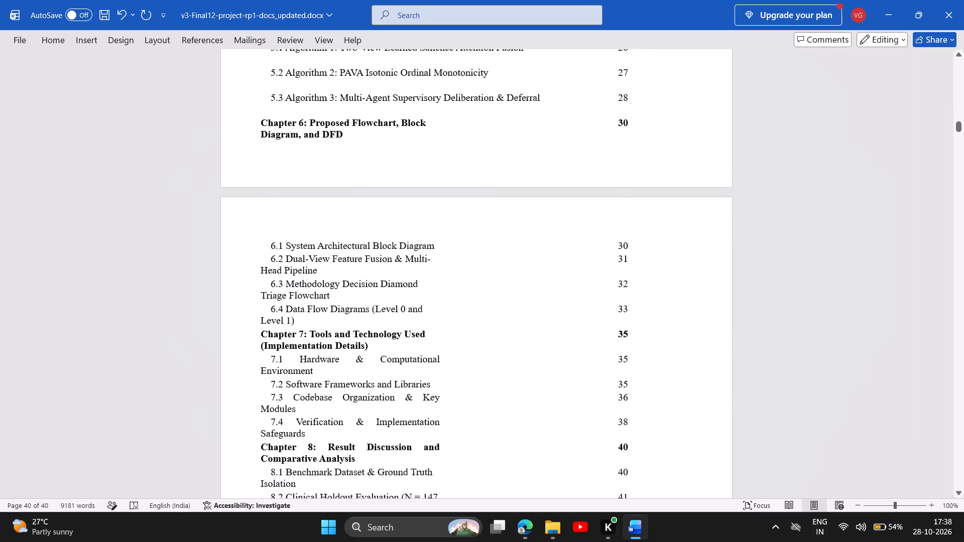
pyautogui.scroll(-20, 469, 252)
pyautogui.scroll(-14, 469, 252)
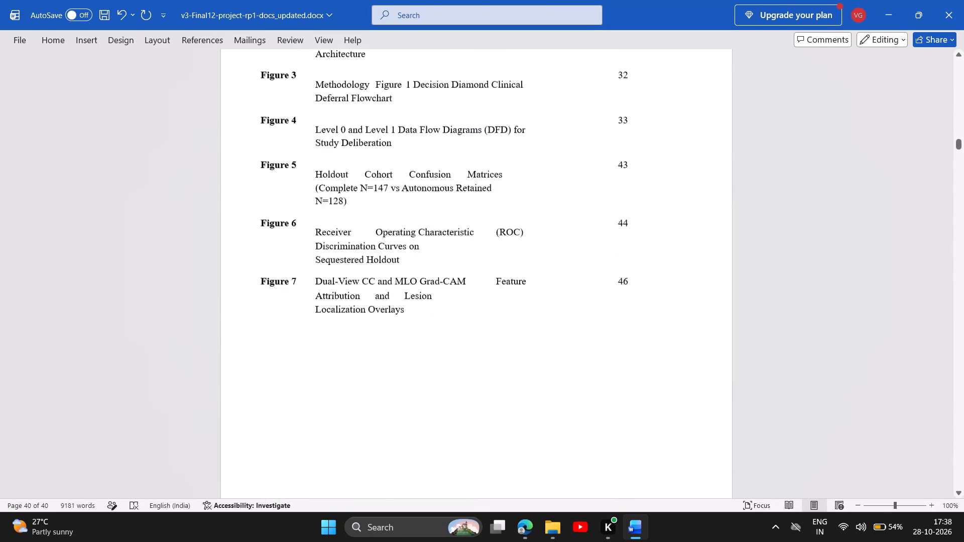
pyautogui.scroll(-20, 466, 254)
pyautogui.scroll(-18, 466, 254)
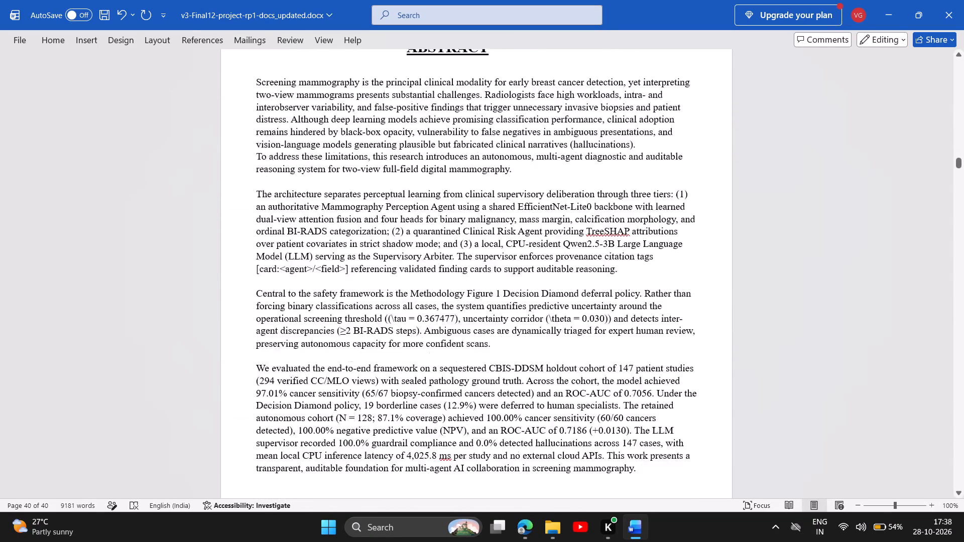
pyautogui.scroll(-17, 466, 267)
pyautogui.scroll(-15, 466, 268)
pyautogui.scroll(-6, 549, 280)
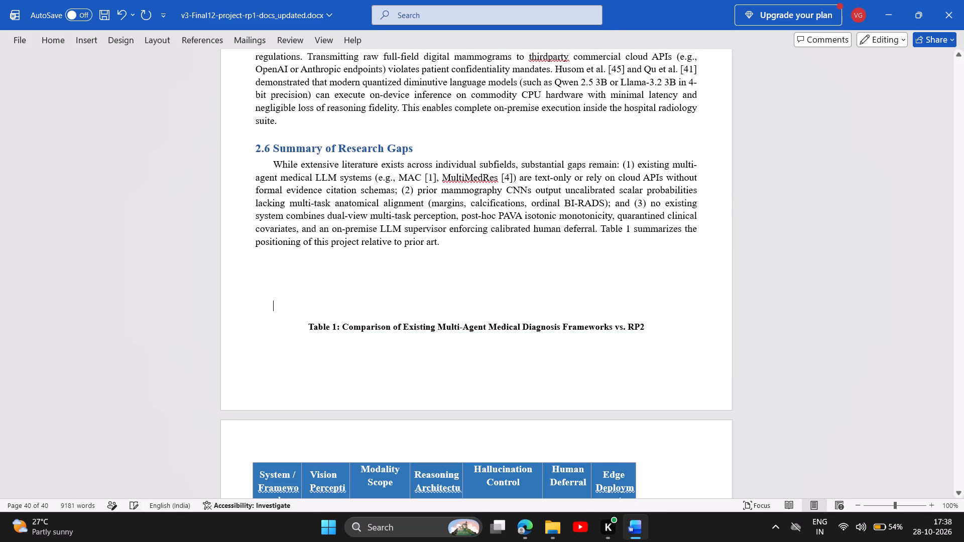
pyautogui.press('Return')
pyautogui.press('Return')
# Widen Table 1 in section 2.6 to about the full text width and slightly reduce its height.
pyautogui.scroll(-16, 440, 287)
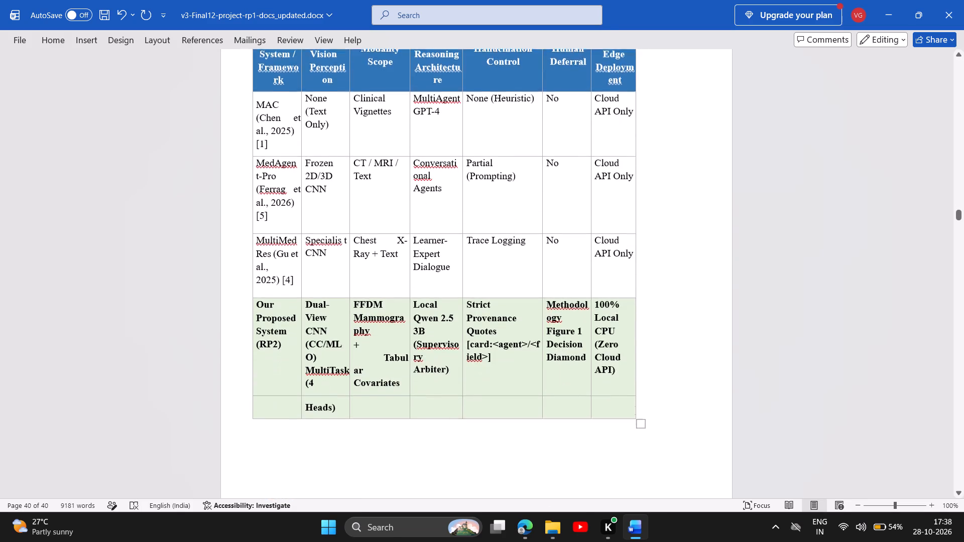
pyautogui.scroll(1, 495, 308)
pyautogui.moveTo(639, 405); pyautogui.dragTo(706, 392)
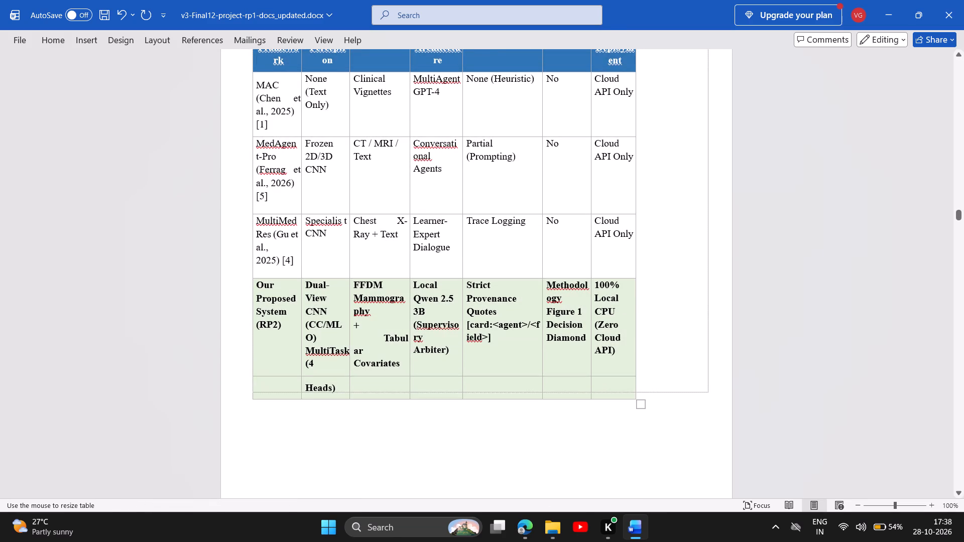
pyautogui.moveTo(706, 392); pyautogui.dragTo(705, 392)
pyautogui.click(829, 394)
pyautogui.scroll(-4, 681, 347)
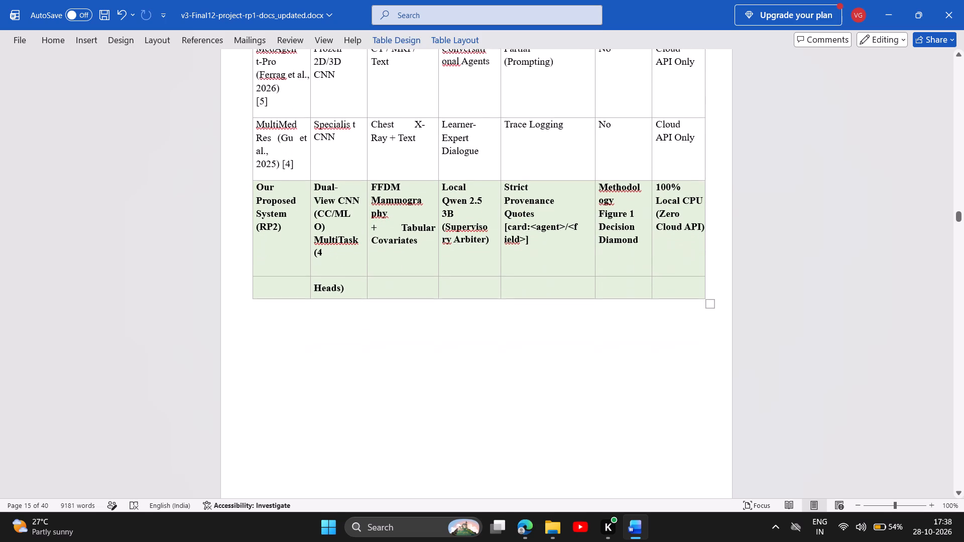
pyautogui.scroll(-2, 543, 343)
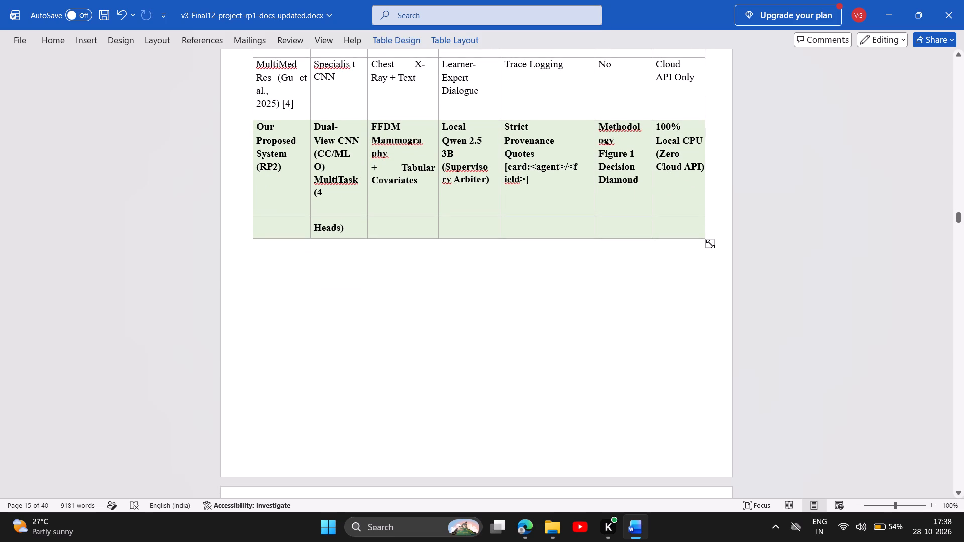
pyautogui.moveTo(710, 244); pyautogui.dragTo(708, 219)
pyautogui.scroll(5, 624, 304)
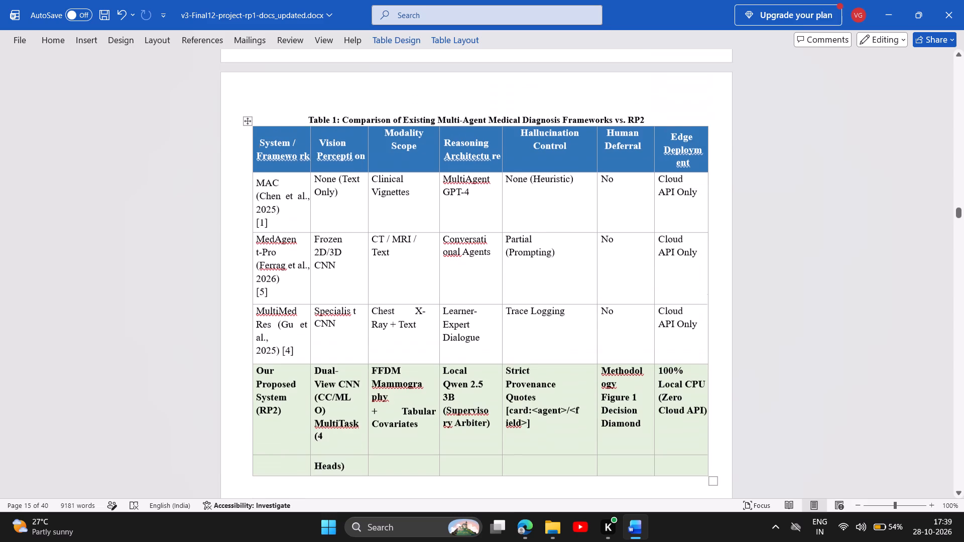
# In section 3.1, insert a blank line after each of the first two paragraphs and an empty list item after item 3.
pyautogui.scroll(-20, 623, 305)
pyautogui.scroll(-8, 618, 311)
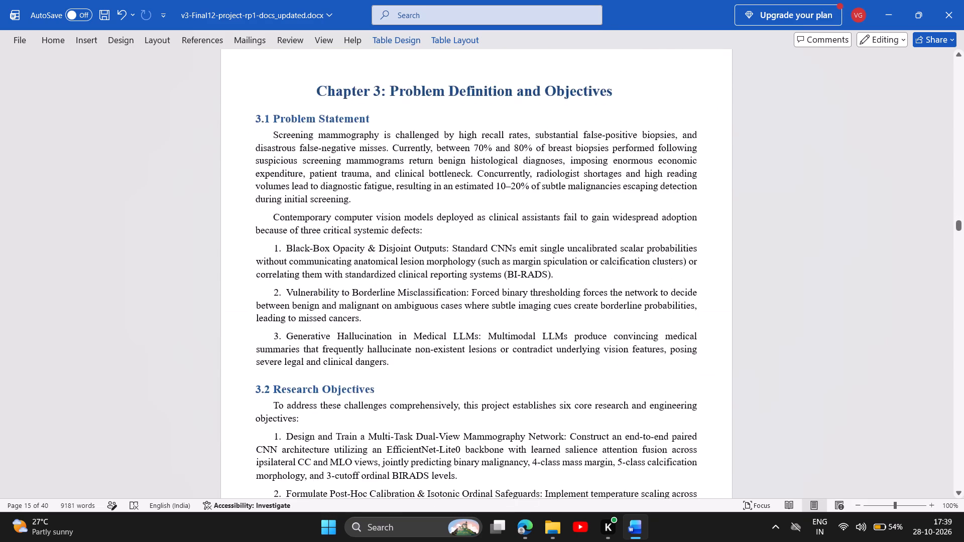
pyautogui.scroll(-20, 617, 314)
pyautogui.scroll(-17, 617, 314)
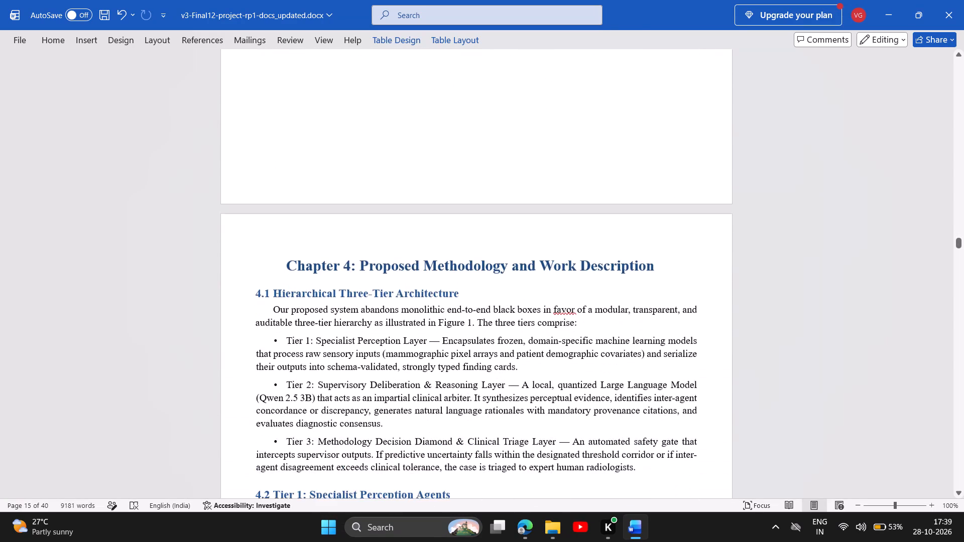
pyautogui.scroll(20, 607, 309)
pyautogui.scroll(15, 607, 309)
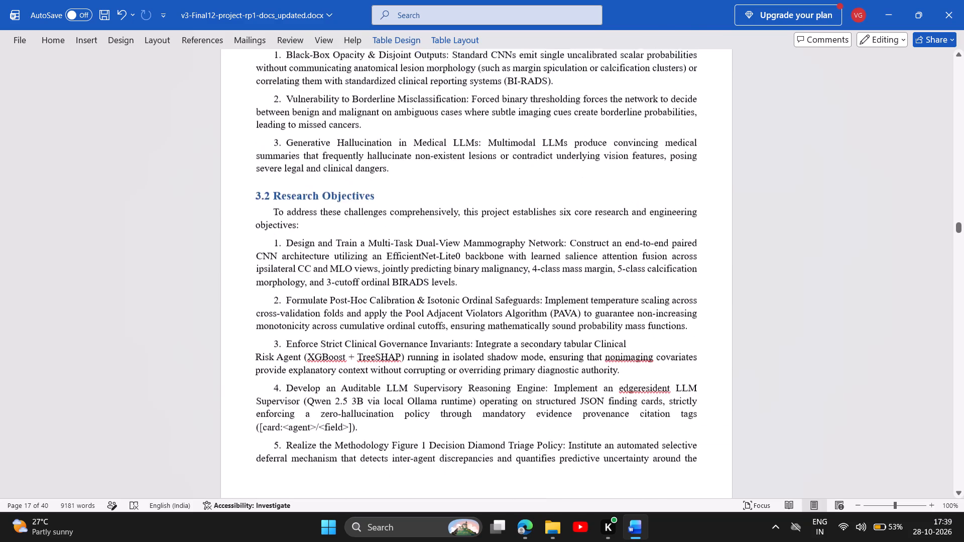
pyautogui.scroll(10, 584, 303)
pyautogui.scroll(-5, 549, 277)
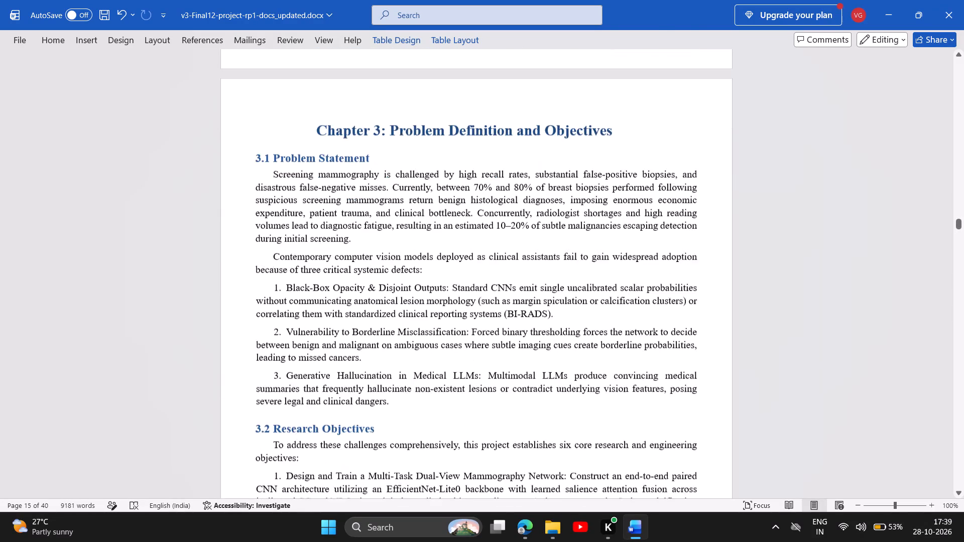
pyautogui.scroll(-5, 391, 260)
pyautogui.click(404, 236)
pyautogui.scroll(3, 405, 221)
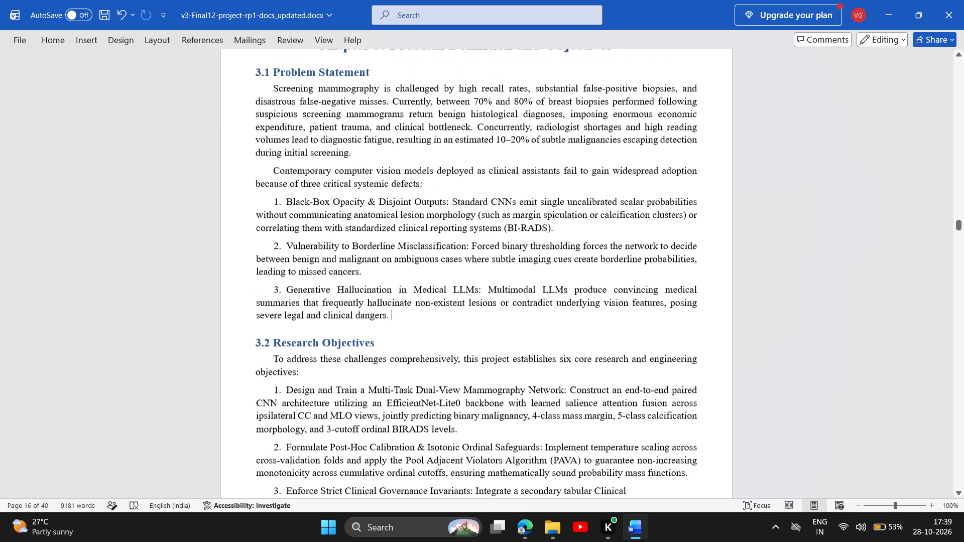
pyautogui.click(406, 167)
pyautogui.press('Return')
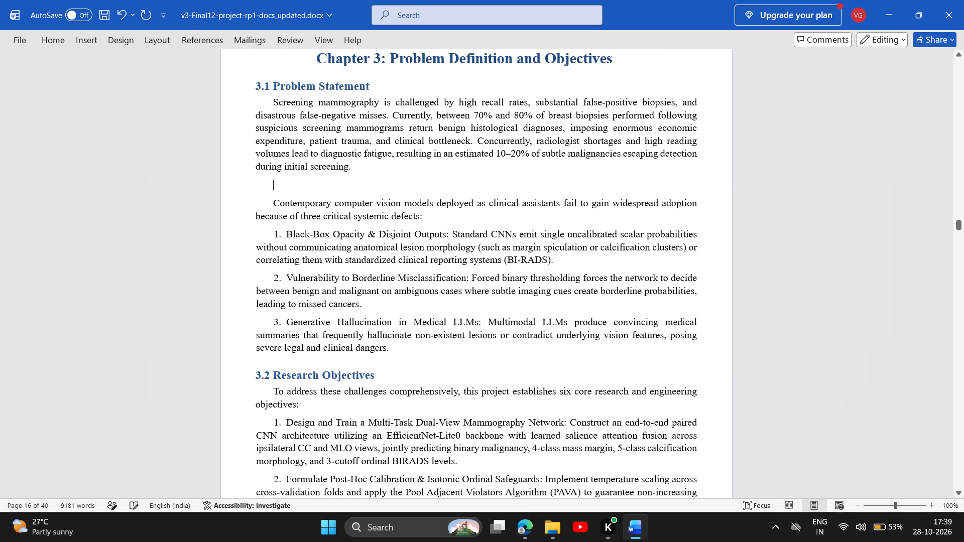
pyautogui.click(429, 217)
pyautogui.press('Return')
pyautogui.scroll(-5, 422, 239)
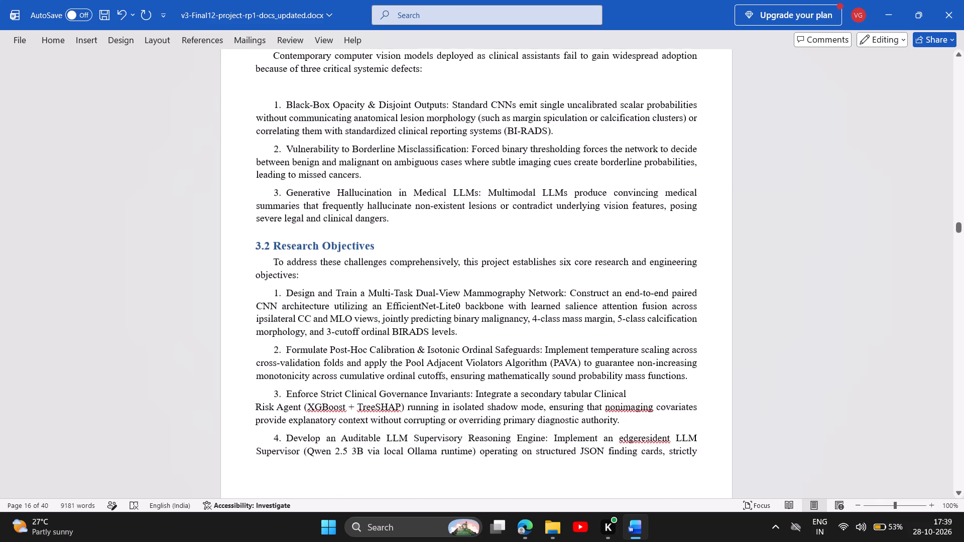
pyautogui.click(409, 209)
pyautogui.press('Return')
# Examine the rest of Chapter 3 and Chapter 4 for page breaks, blank space and Table 2's layout.
pyautogui.scroll(-13, 407, 221)
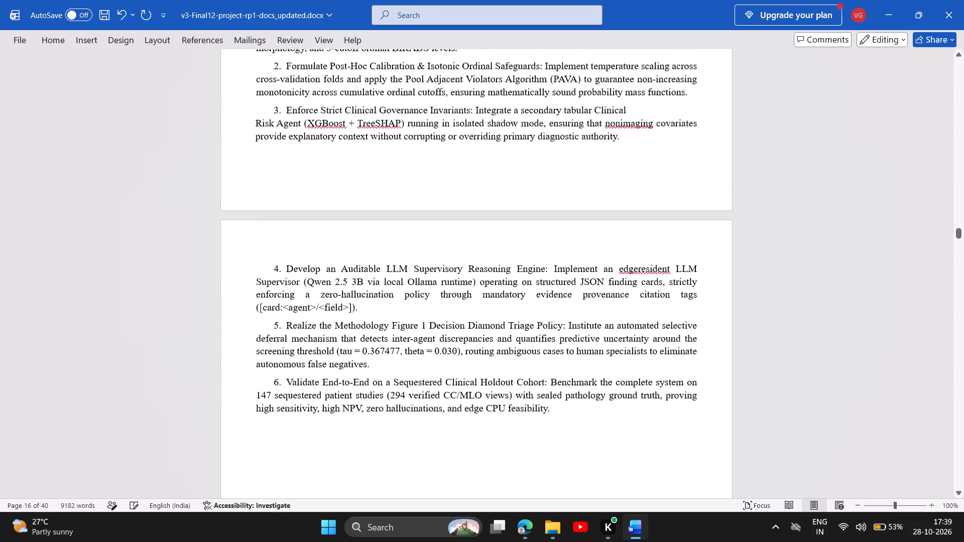
pyautogui.scroll(-4, 403, 246)
pyautogui.scroll(-20, 428, 230)
pyautogui.scroll(-1, 428, 230)
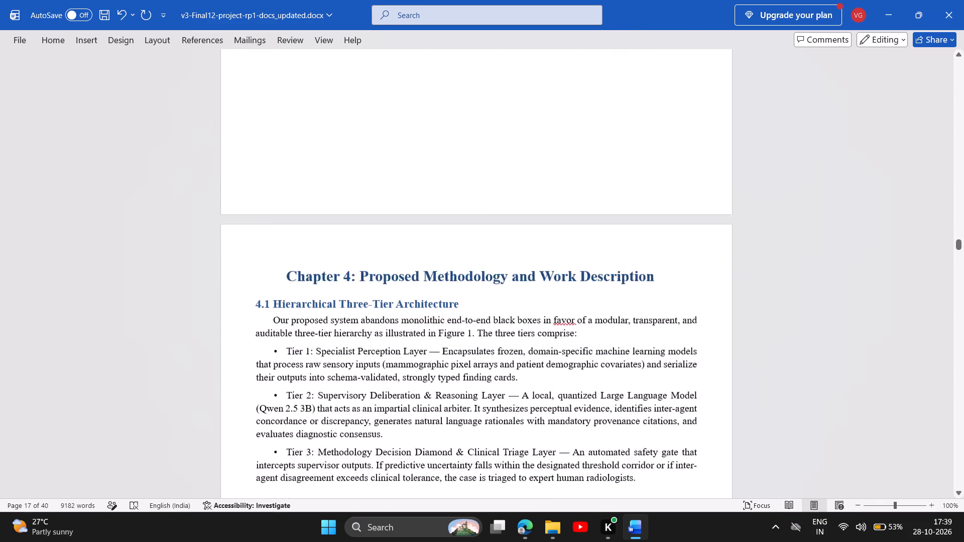
pyautogui.scroll(-17, 435, 256)
pyautogui.scroll(-8, 464, 268)
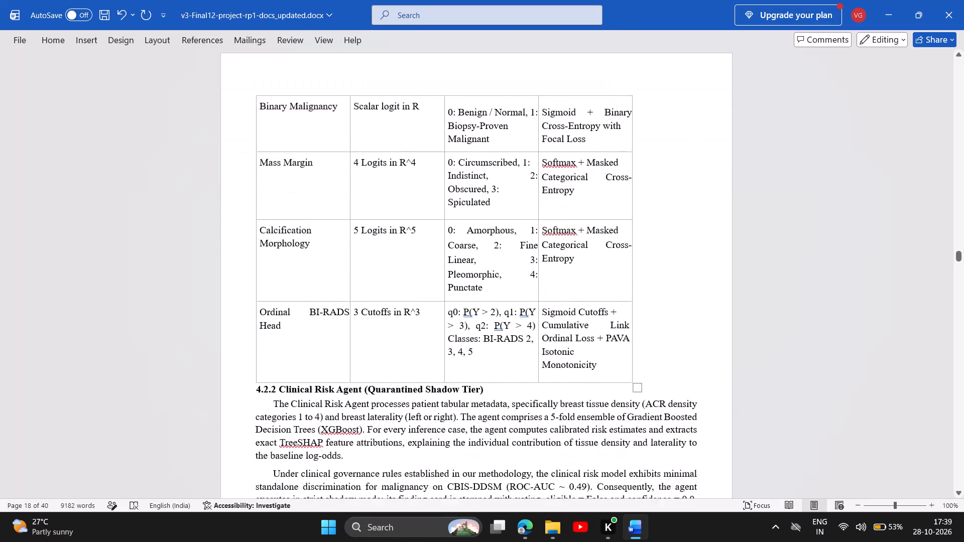
pyautogui.scroll(-9, 466, 272)
pyautogui.scroll(-15, 468, 276)
pyautogui.scroll(-7, 468, 276)
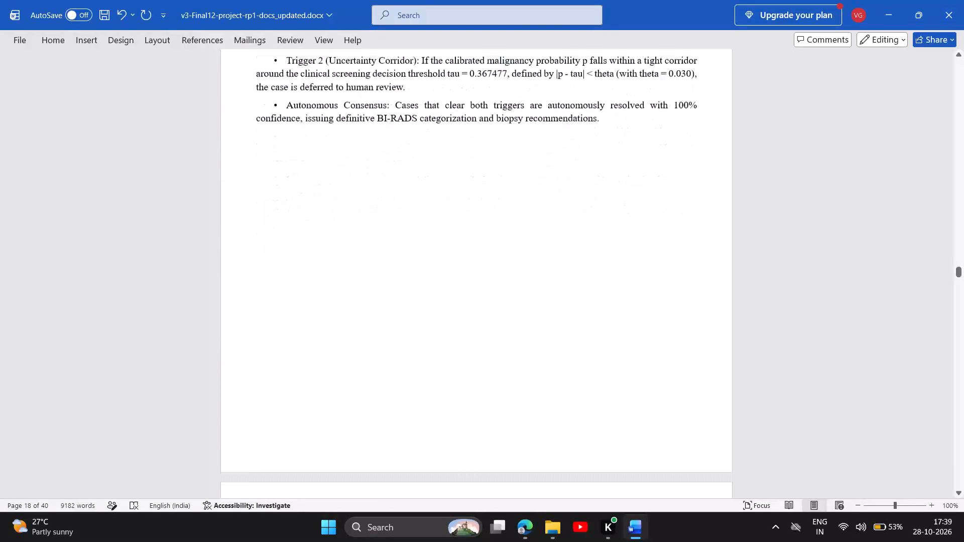
pyautogui.scroll(20, 468, 277)
pyautogui.scroll(14, 468, 277)
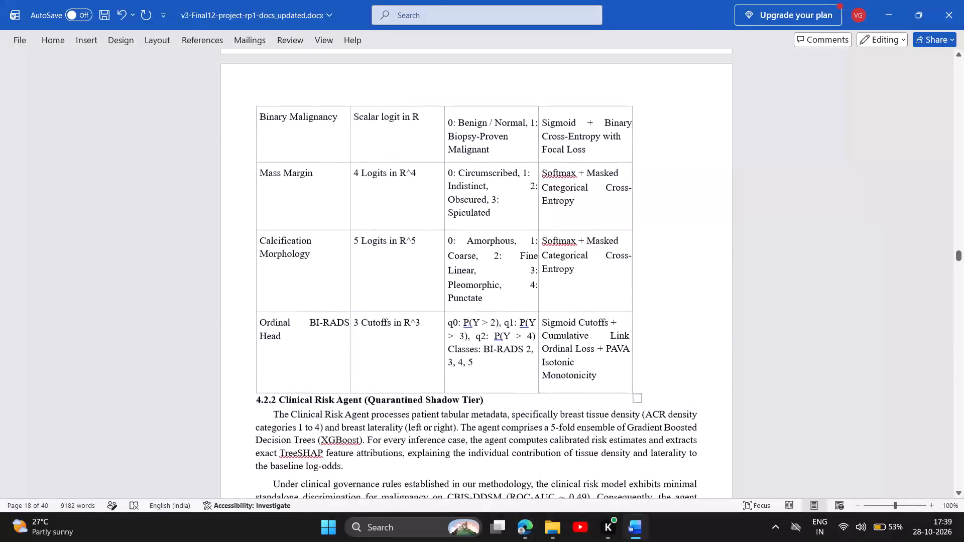
pyautogui.scroll(10, 468, 277)
pyautogui.scroll(-20, 469, 273)
pyautogui.scroll(-2, 469, 273)
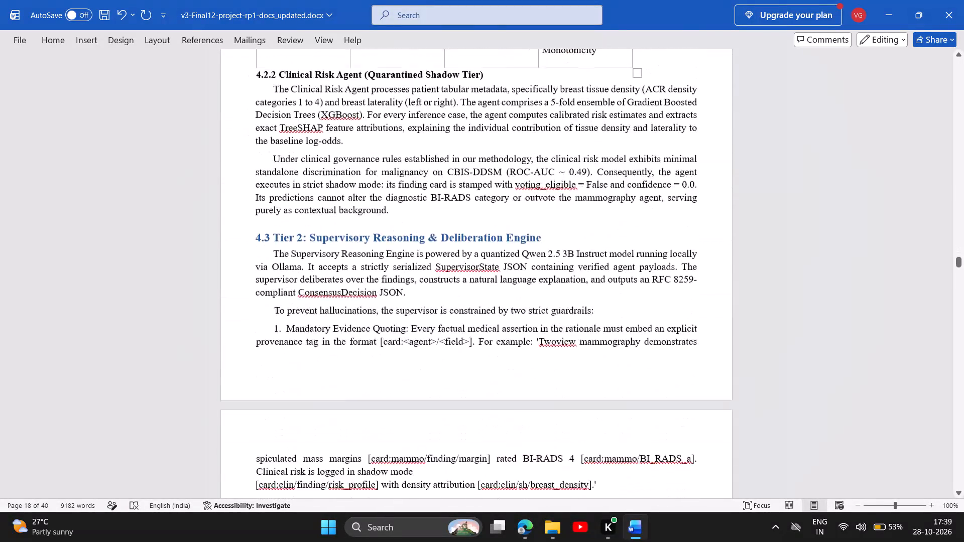
pyautogui.scroll(-15, 469, 275)
pyautogui.scroll(-8, 469, 278)
pyautogui.scroll(12, 469, 278)
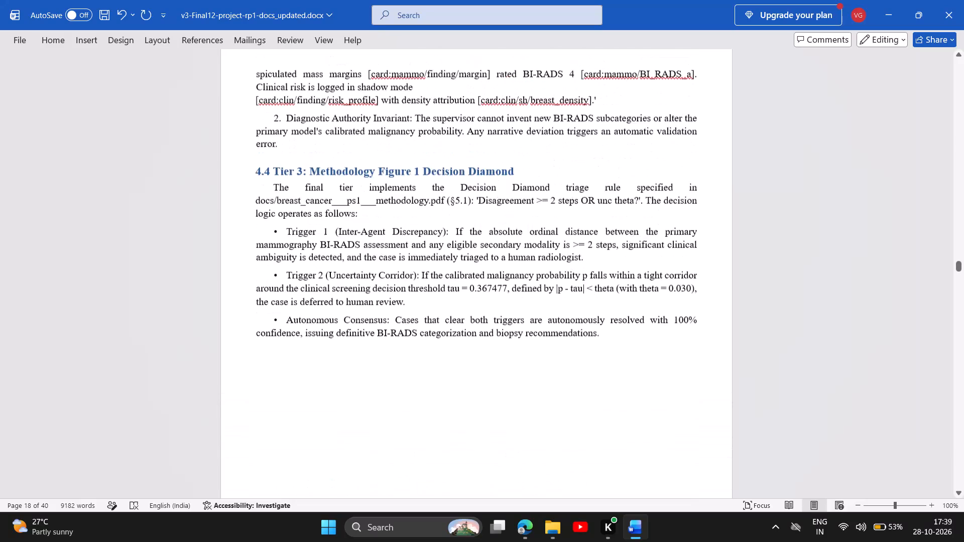
pyautogui.scroll(20, 469, 278)
pyautogui.scroll(8, 469, 278)
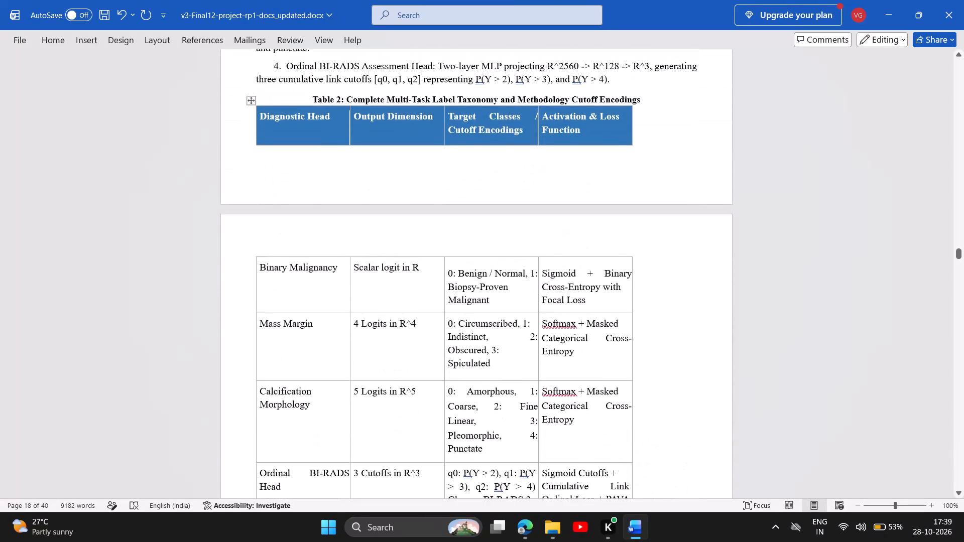
pyautogui.scroll(-3, 588, 307)
pyautogui.click(564, 290)
pyautogui.scroll(-1, 622, 370)
pyautogui.scroll(3, 584, 341)
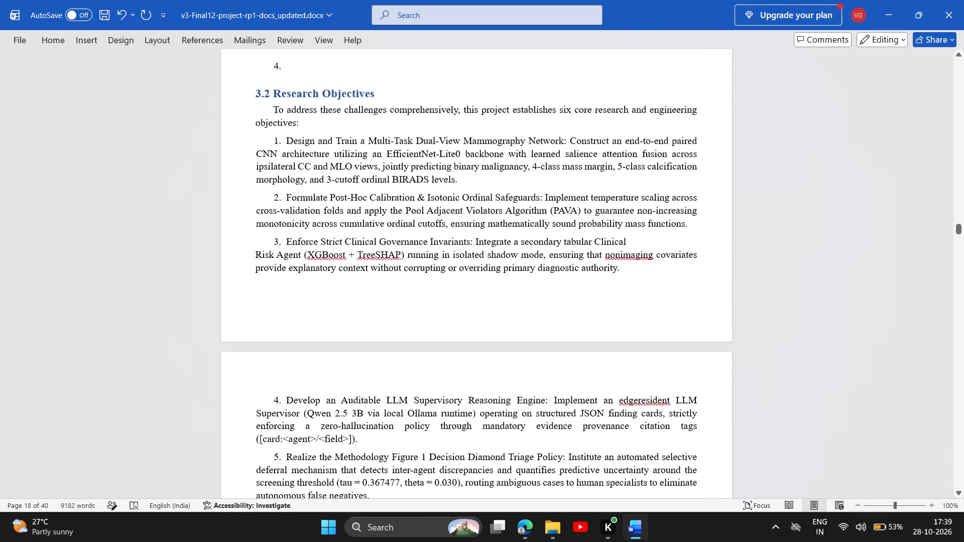
pyautogui.scroll(17, 584, 341)
pyautogui.scroll(-12, 583, 340)
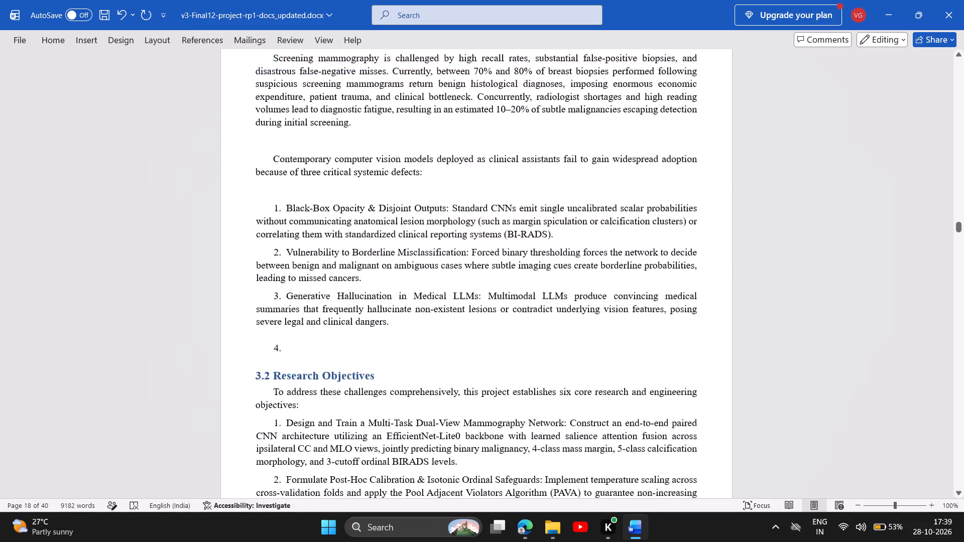
# Widen Table 2 in section 4.2.1 to about the full text width and slightly reduce its height.
pyautogui.scroll(-20, 583, 340)
pyautogui.scroll(-20, 583, 340)
pyautogui.scroll(-7, 583, 340)
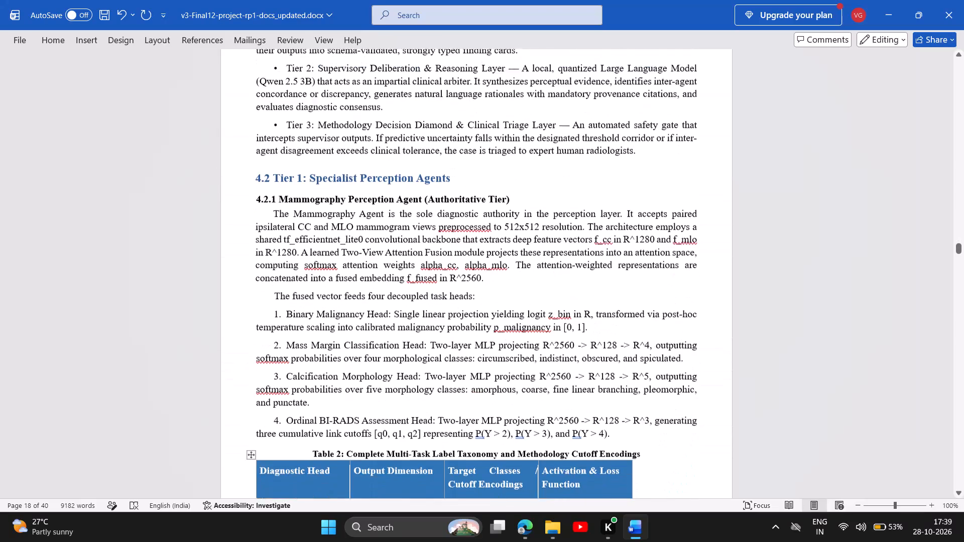
pyautogui.scroll(-18, 582, 343)
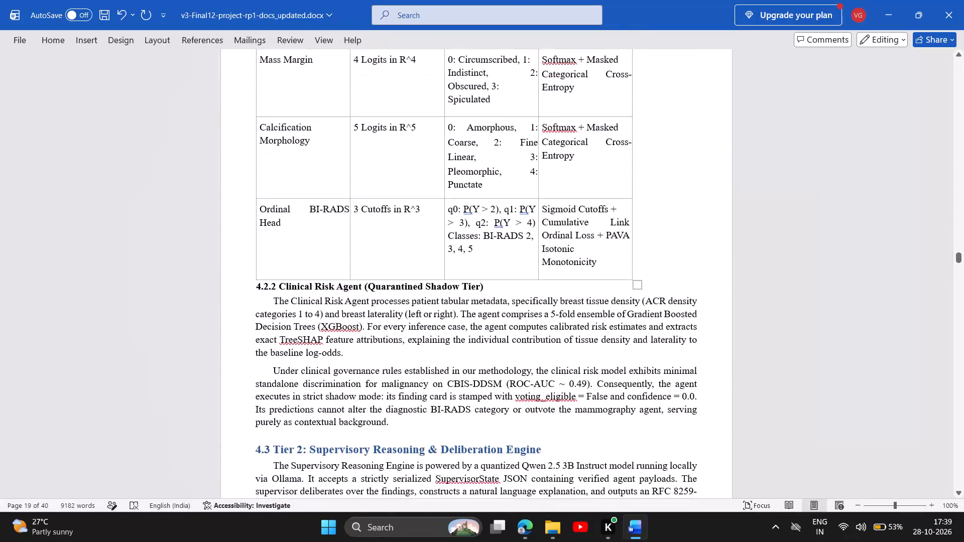
pyautogui.moveTo(637, 286); pyautogui.dragTo(704, 249)
# Examine the rest of Chapter 4, the Chapter 5 algorithms and the Chapter 6 figures for page breaks and blank space.
pyautogui.scroll(-12, 656, 280)
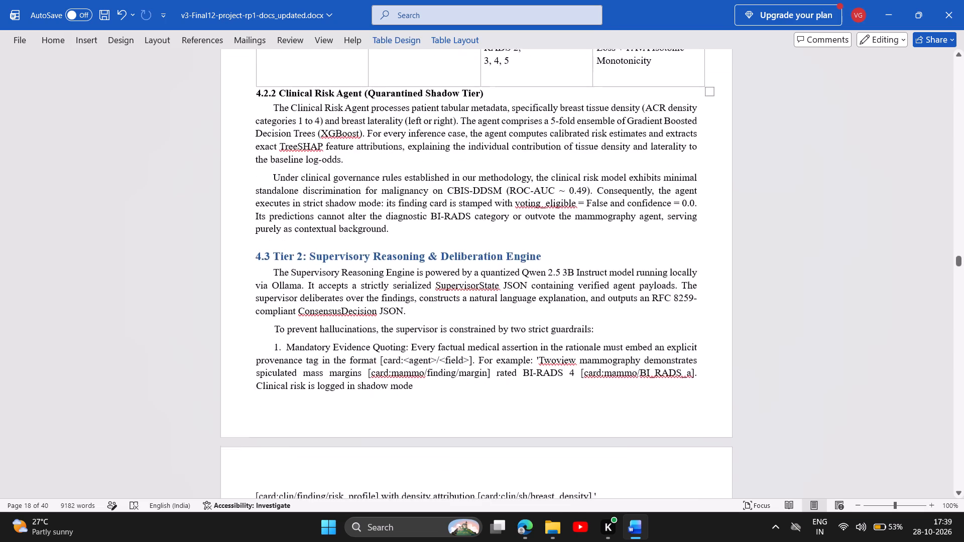
pyautogui.scroll(-14, 631, 299)
pyautogui.scroll(-20, 622, 310)
pyautogui.scroll(-5, 622, 310)
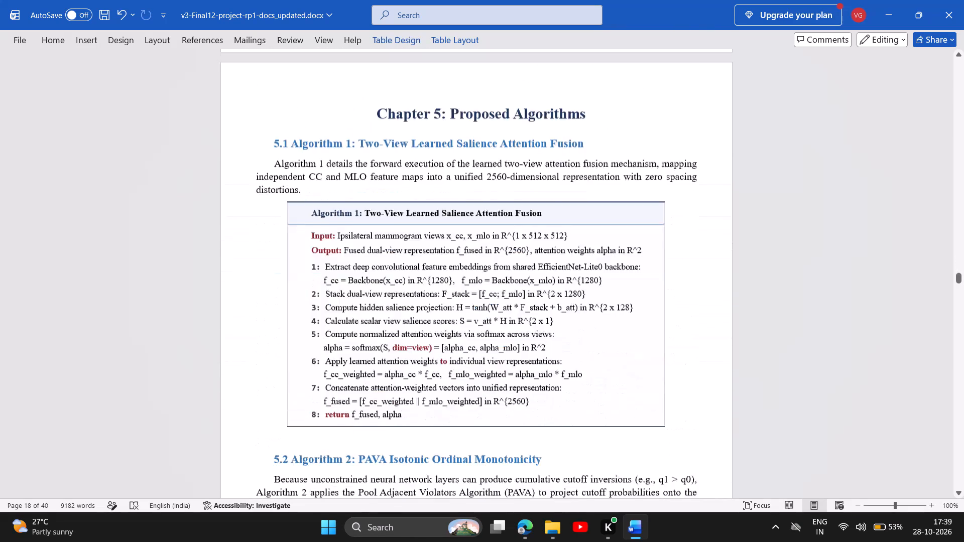
pyautogui.scroll(-8, 580, 316)
pyautogui.scroll(-20, 577, 317)
pyautogui.scroll(-14, 577, 317)
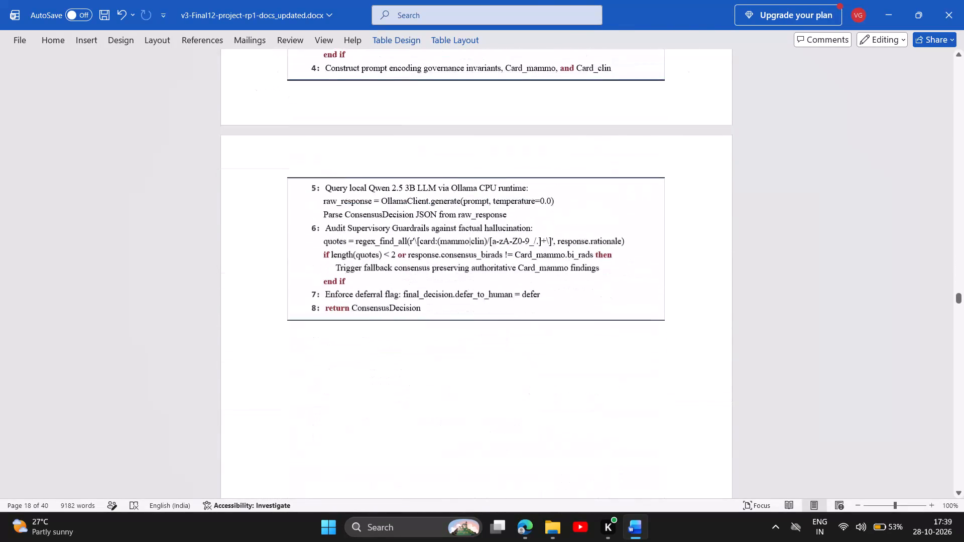
pyautogui.scroll(-6, 575, 320)
pyautogui.scroll(-20, 575, 324)
pyautogui.scroll(-12, 575, 324)
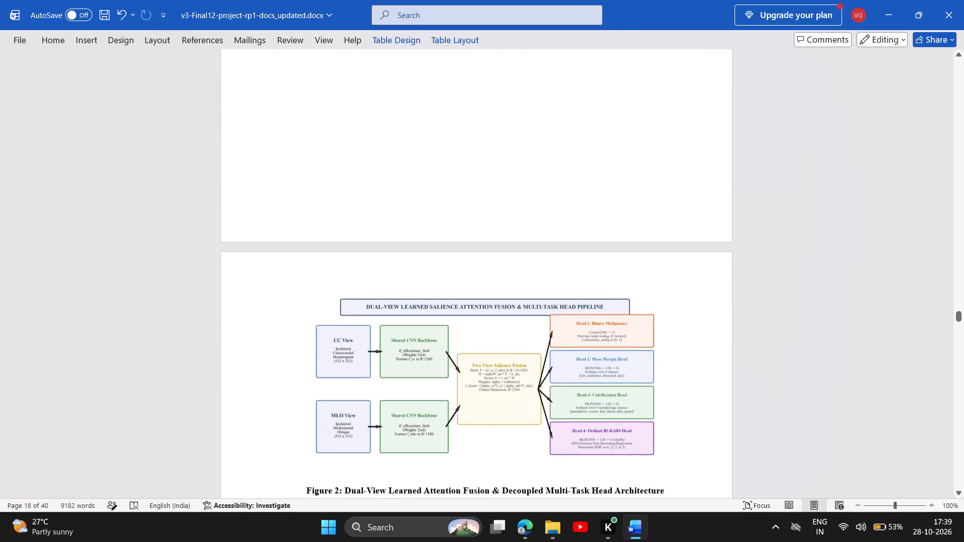
# Enlarge the Figure 1 architecture diagram in section 6.1 to about the full text width, adjusting its size and proportions.
pyautogui.scroll(12, 573, 329)
pyautogui.click(563, 237)
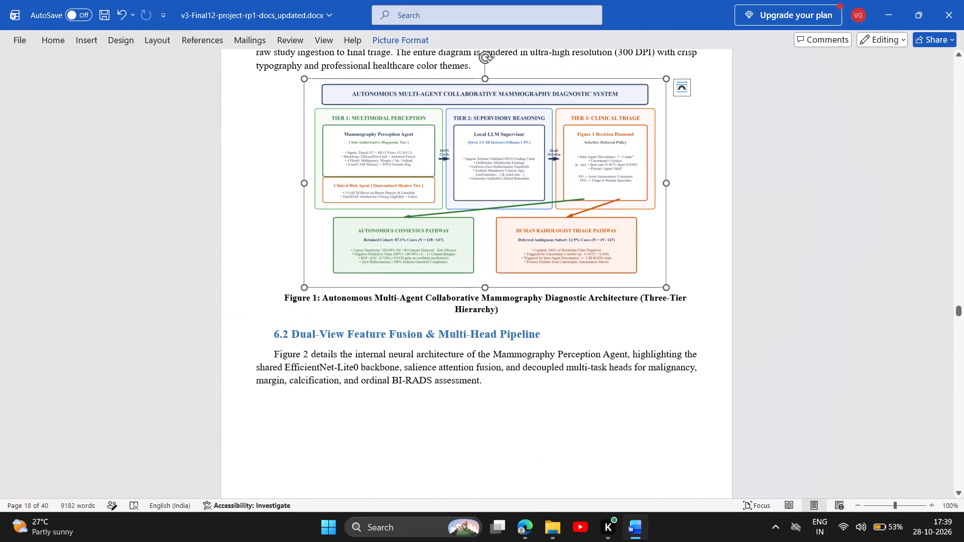
pyautogui.moveTo(669, 289); pyautogui.dragTo(667, 335)
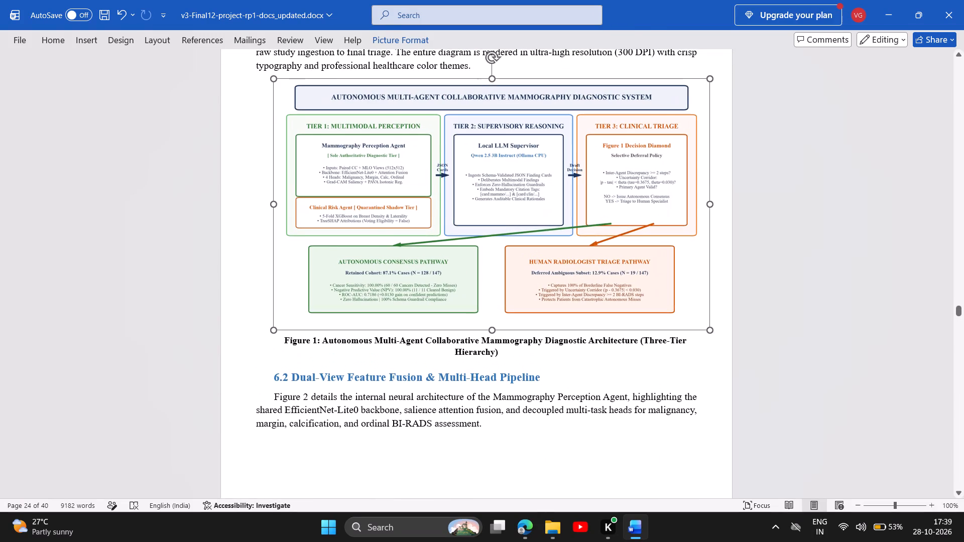
pyautogui.moveTo(667, 335); pyautogui.dragTo(652, 326)
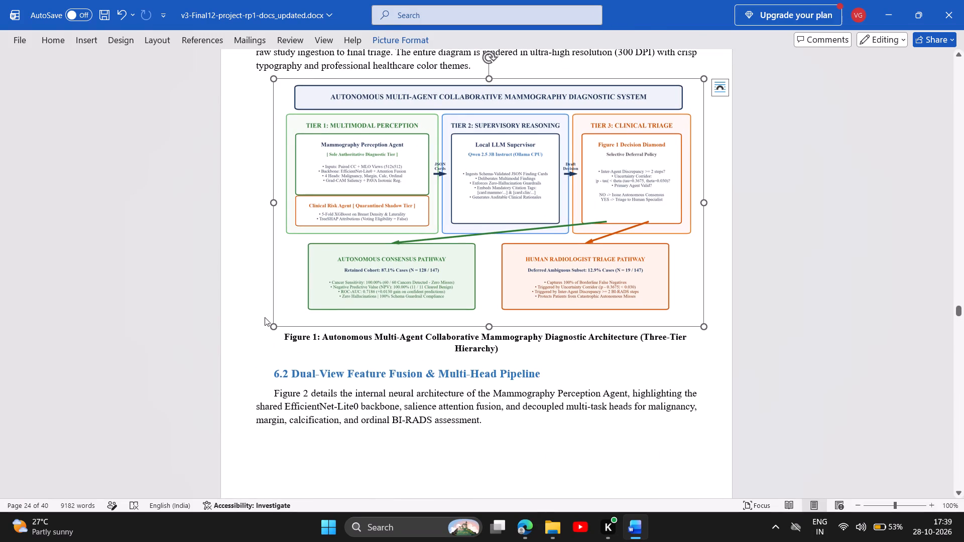
pyautogui.moveTo(274, 327); pyautogui.dragTo(296, 313)
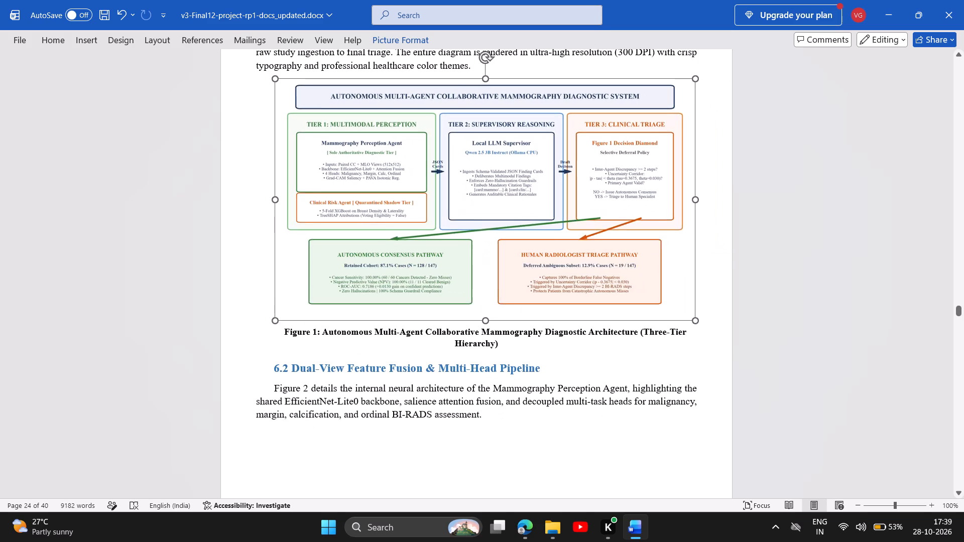
pyautogui.moveTo(296, 313); pyautogui.dragTo(271, 280)
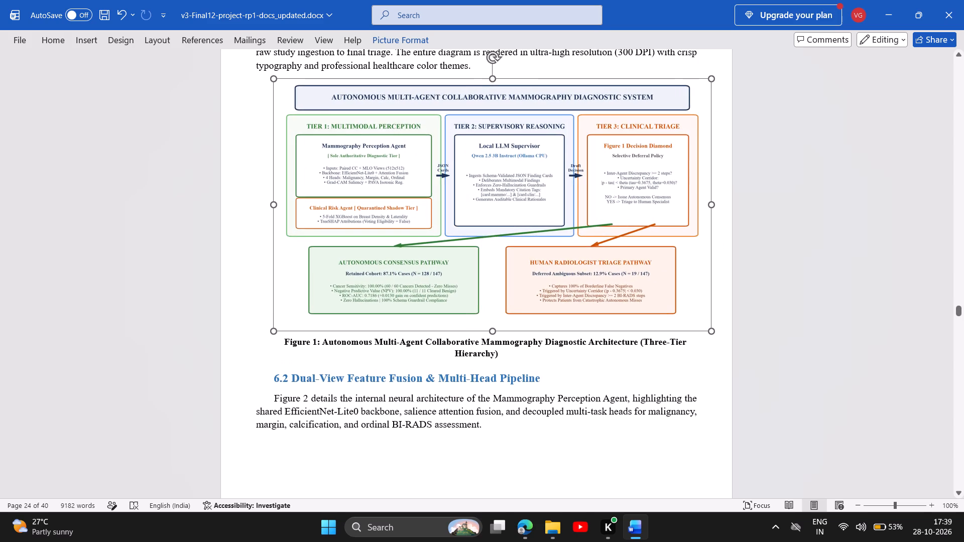
pyautogui.moveTo(271, 280); pyautogui.dragTo(278, 280)
pyautogui.moveTo(273, 200); pyautogui.dragTo(255, 200)
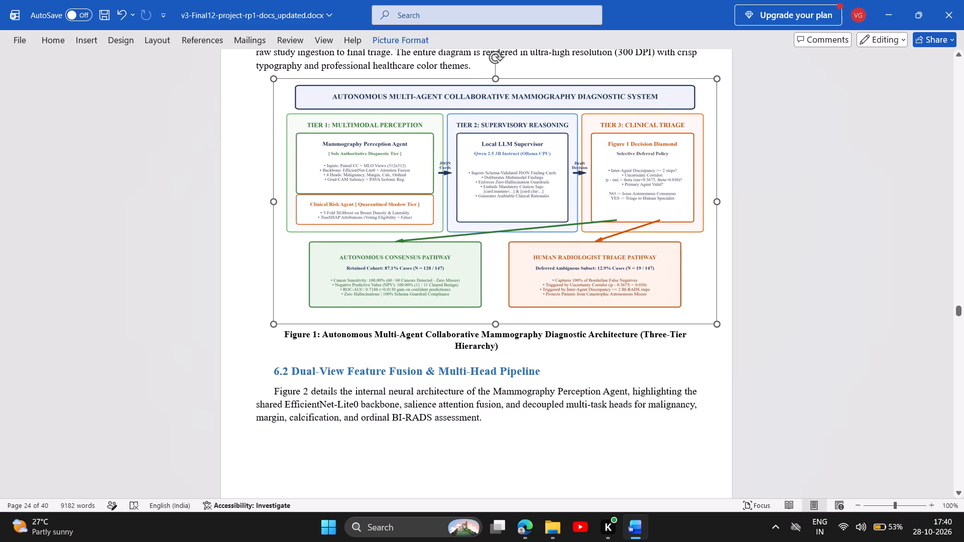
pyautogui.moveTo(255, 200); pyautogui.dragTo(271, 205)
pyautogui.click(701, 203)
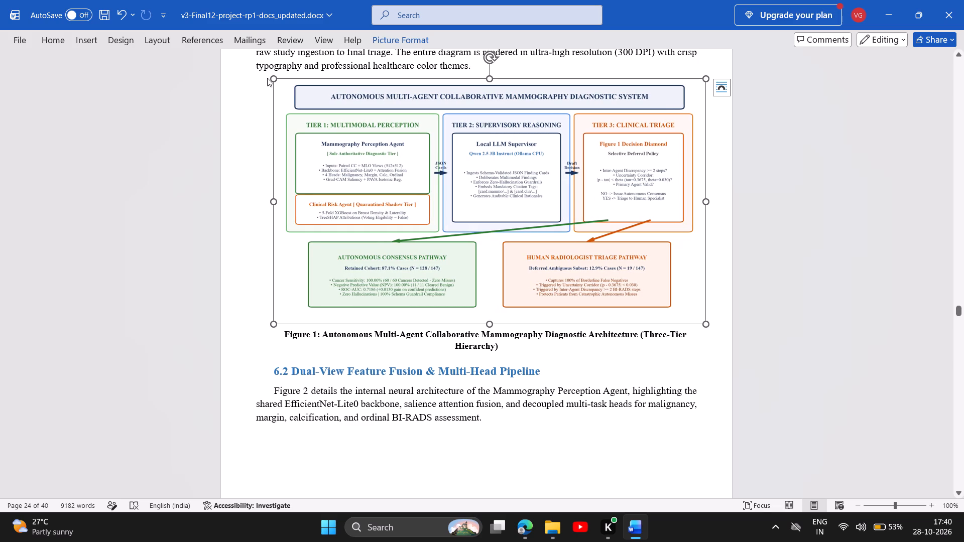
pyautogui.moveTo(273, 79); pyautogui.dragTo(287, 83)
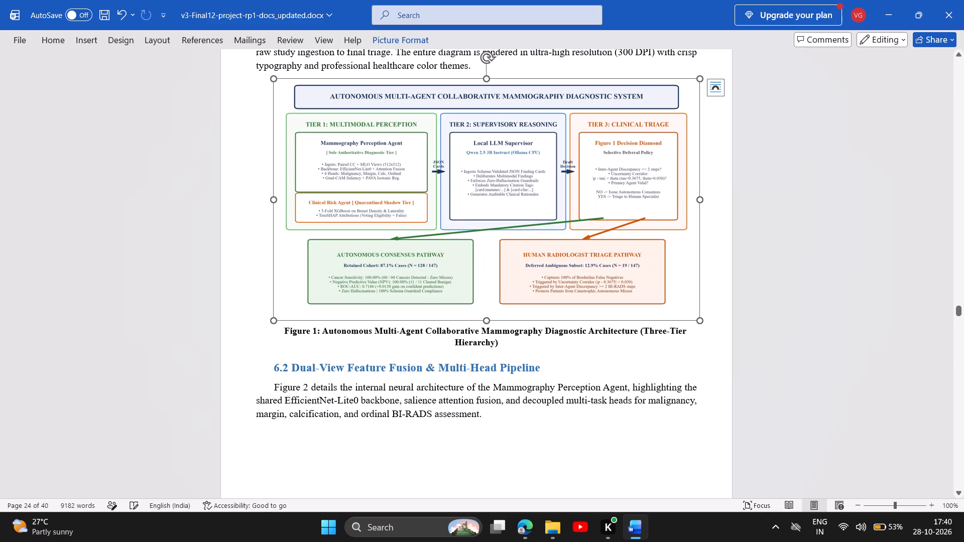
pyautogui.moveTo(489, 79); pyautogui.dragTo(484, 80)
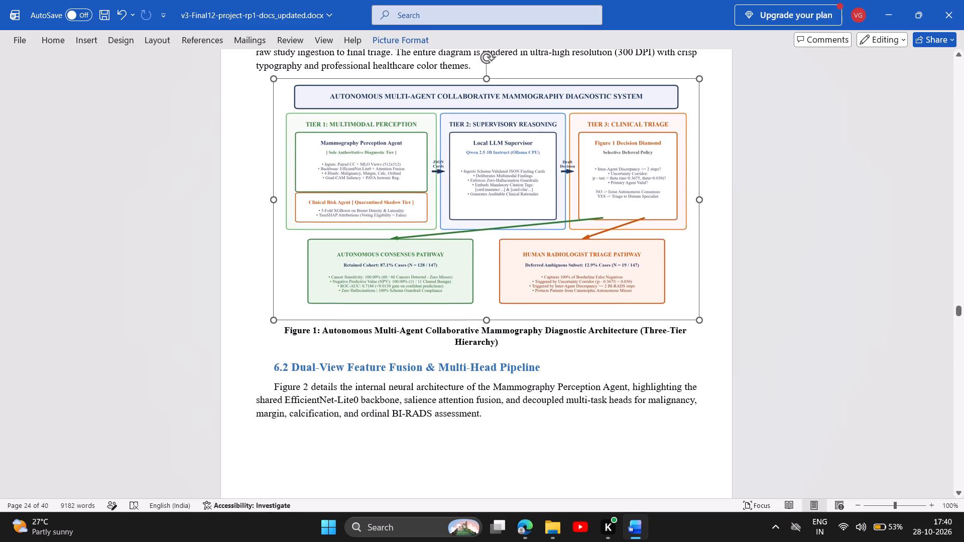
pyautogui.moveTo(484, 80); pyautogui.dragTo(483, 80)
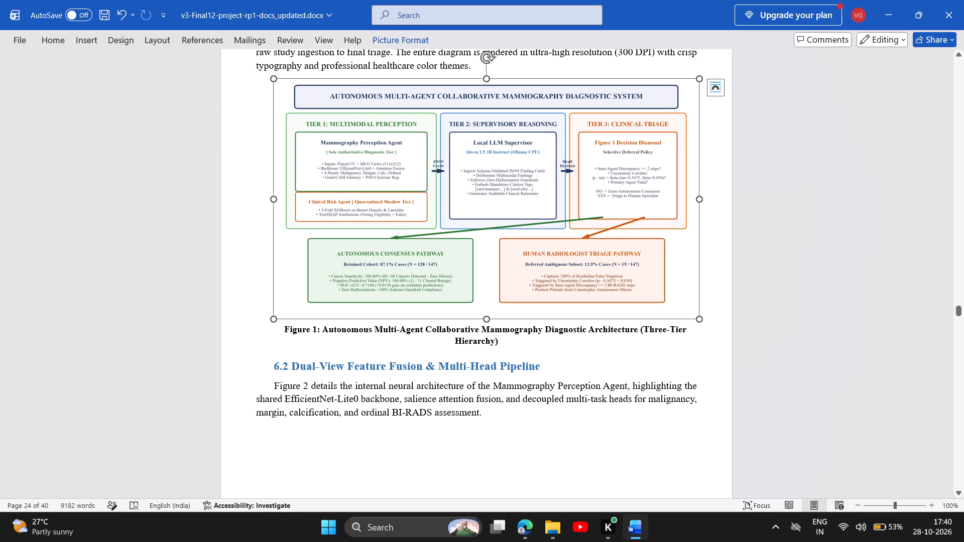
pyautogui.click(701, 320)
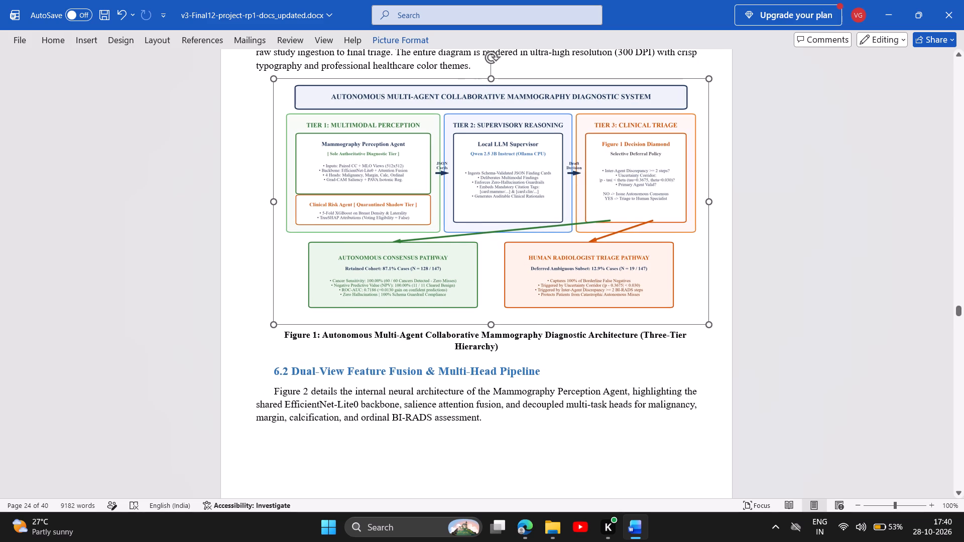
pyautogui.click(793, 316)
# Stretch Figure 1 in section 6.1 vertically to use more of the page's blank space, keeping its width.
pyautogui.scroll(2, 513, 131)
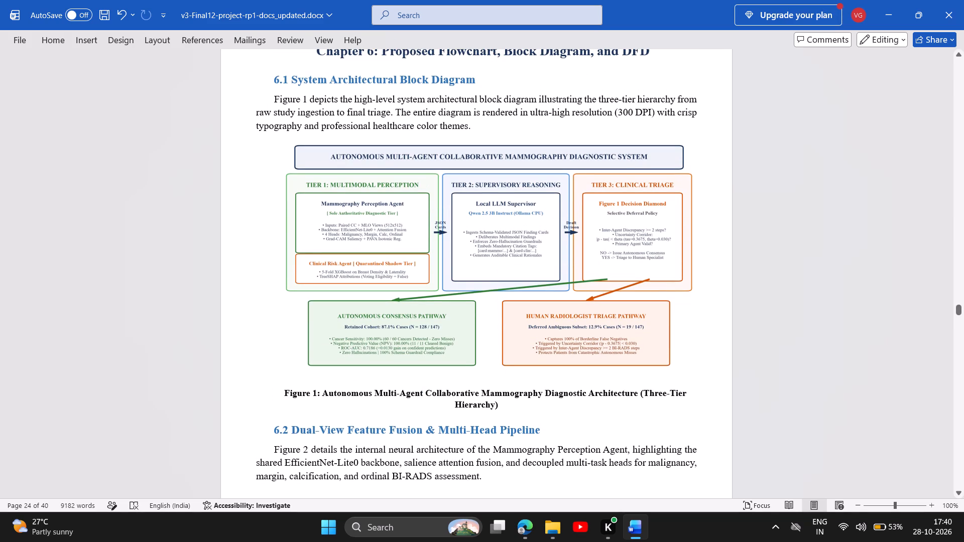
pyautogui.scroll(-2, 518, 318)
pyautogui.scroll(2, 518, 318)
pyautogui.scroll(1, 544, 355)
pyautogui.click(544, 356)
pyautogui.moveTo(490, 411); pyautogui.dragTo(489, 436)
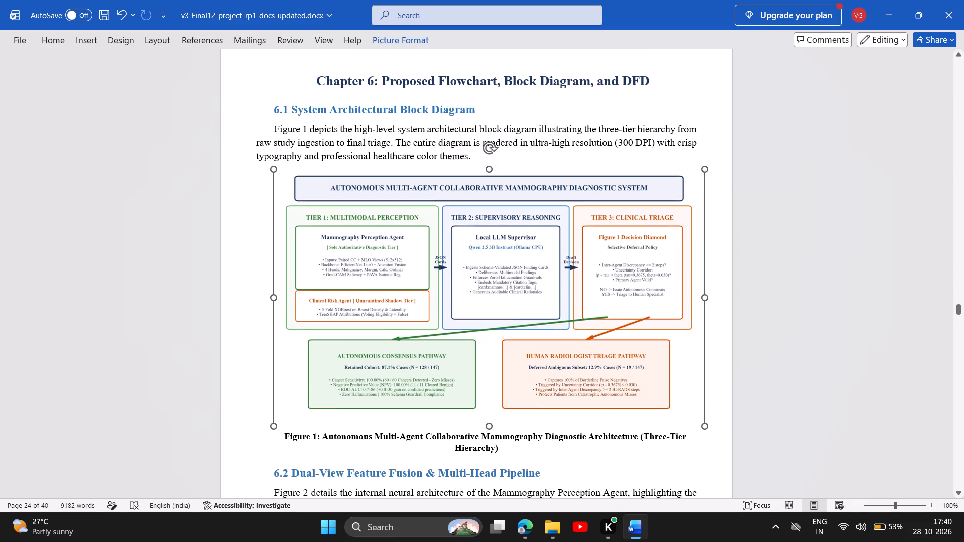
pyautogui.moveTo(489, 436); pyautogui.dragTo(486, 482)
# Examine the remaining Chapter 6 figures, Chapter 7 and Chapter 8 for table widths, page breaks and blank space.
pyautogui.scroll(-7, 503, 354)
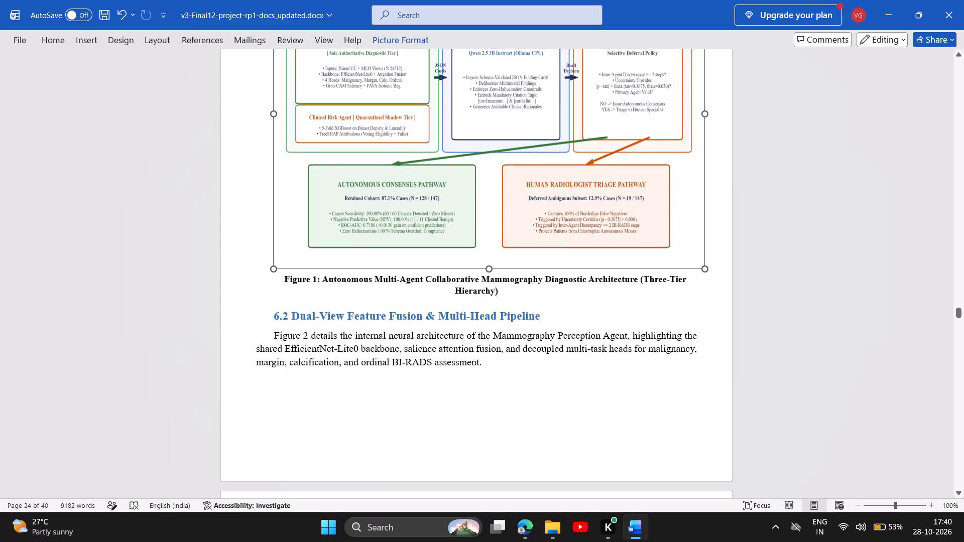
pyautogui.scroll(-20, 511, 334)
pyautogui.scroll(-11, 511, 334)
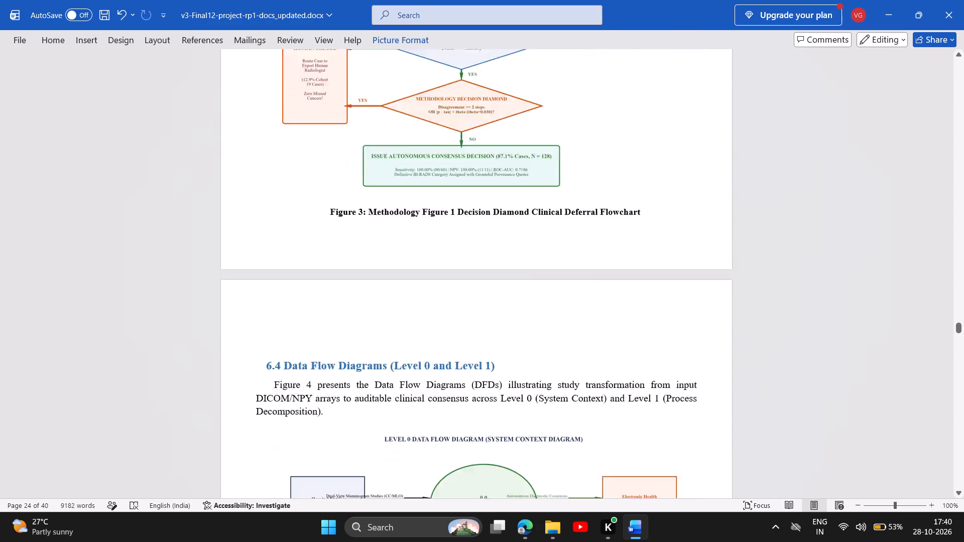
pyautogui.scroll(-15, 511, 334)
pyautogui.scroll(-12, 511, 334)
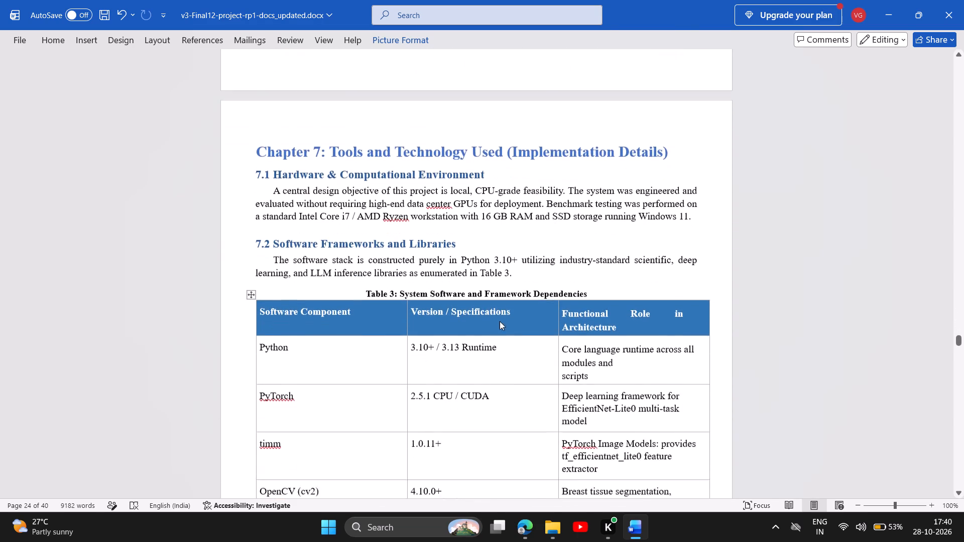
pyautogui.scroll(-20, 499, 318)
pyautogui.scroll(-13, 499, 318)
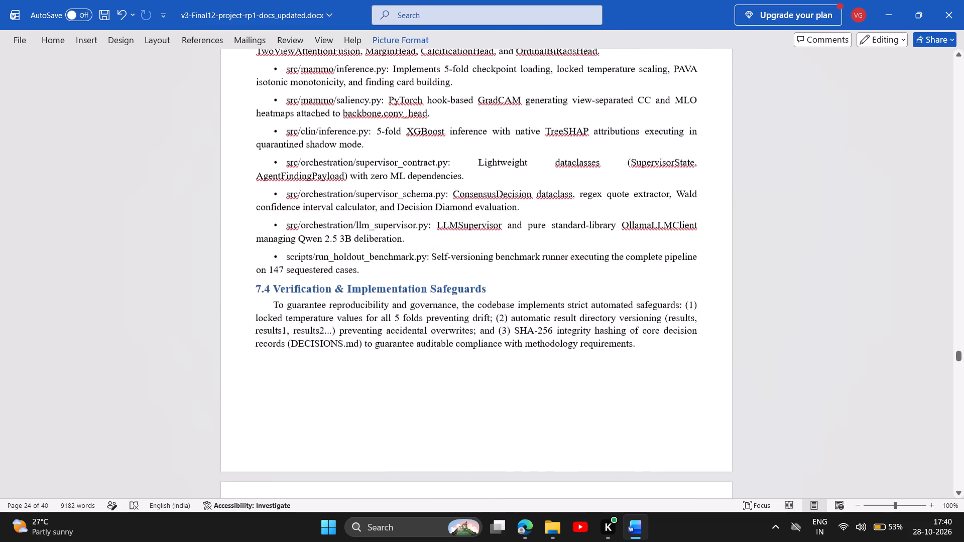
pyautogui.scroll(-15, 499, 318)
pyautogui.scroll(8, 499, 318)
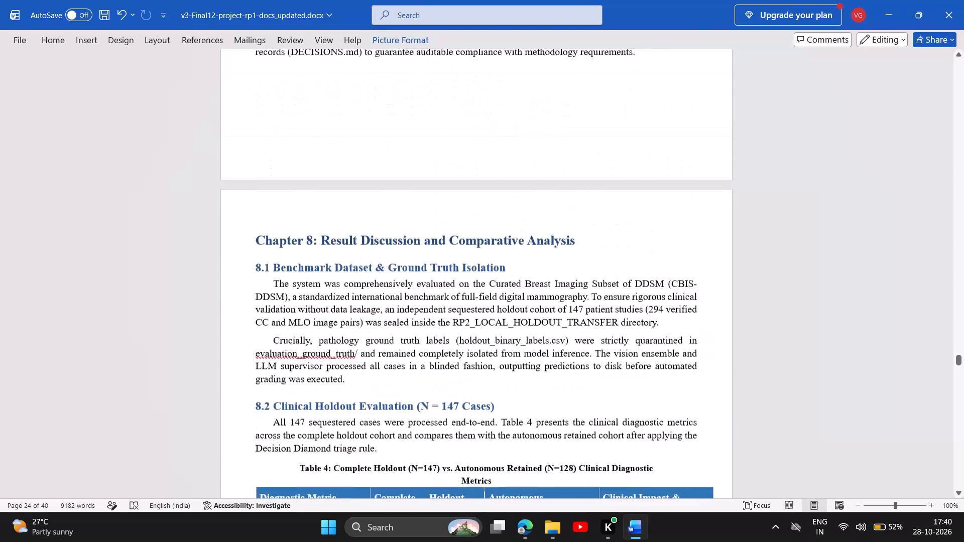
pyautogui.scroll(4, 499, 318)
pyautogui.scroll(-20, 499, 318)
pyautogui.scroll(-10, 499, 318)
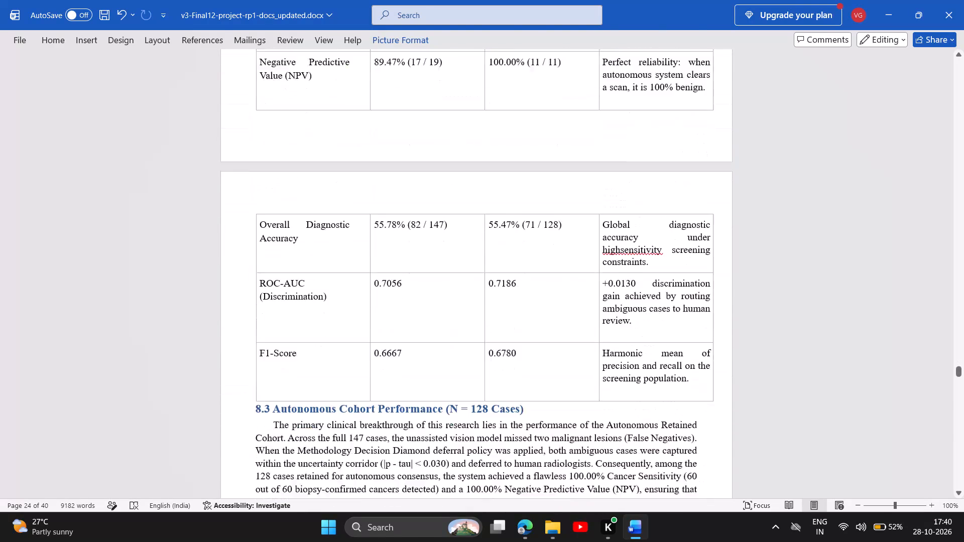
pyautogui.scroll(-16, 495, 323)
pyautogui.scroll(-17, 440, 343)
# Widen the case-outcome table just above heading 8.5 to about the full text width.
pyautogui.scroll(2, 436, 349)
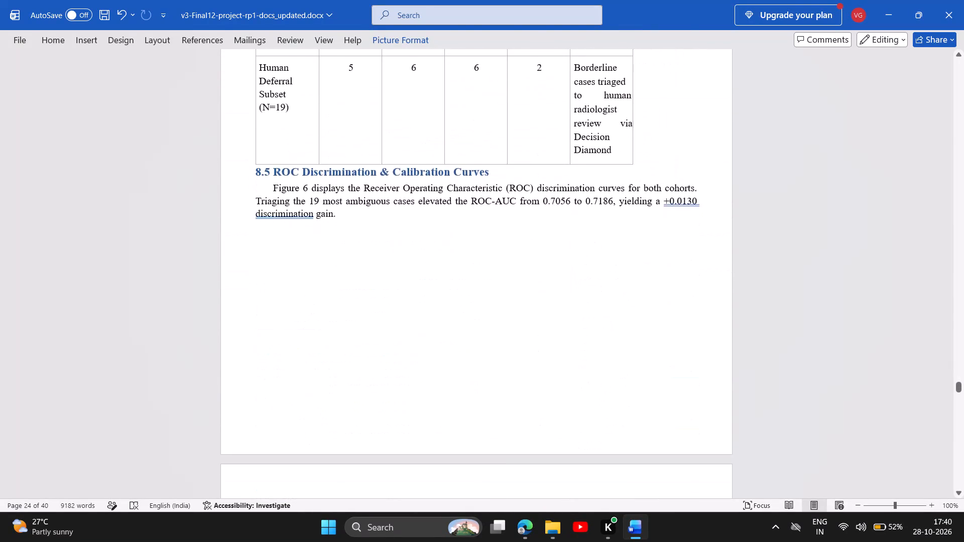
pyautogui.scroll(4, 436, 349)
pyautogui.click(560, 325)
pyautogui.scroll(-14, 587, 347)
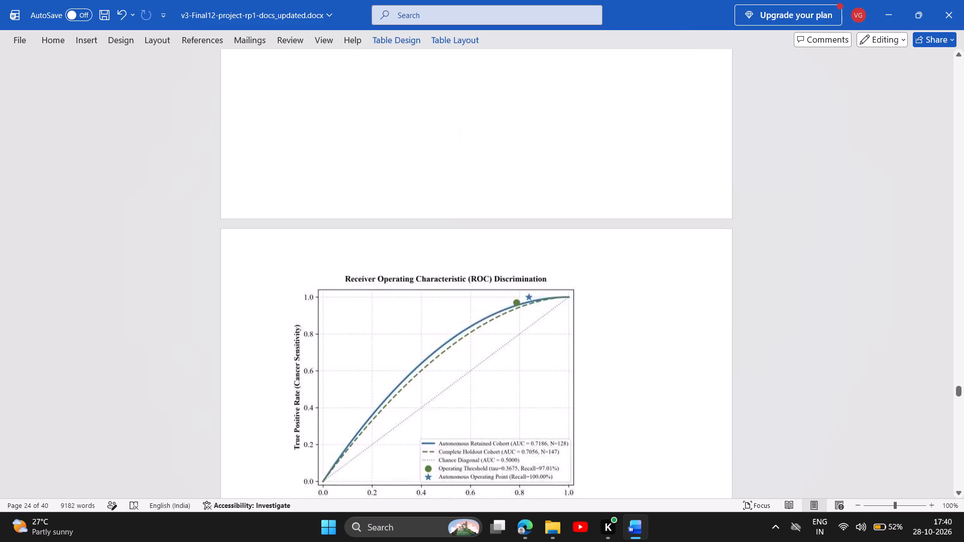
pyautogui.scroll(10, 580, 355)
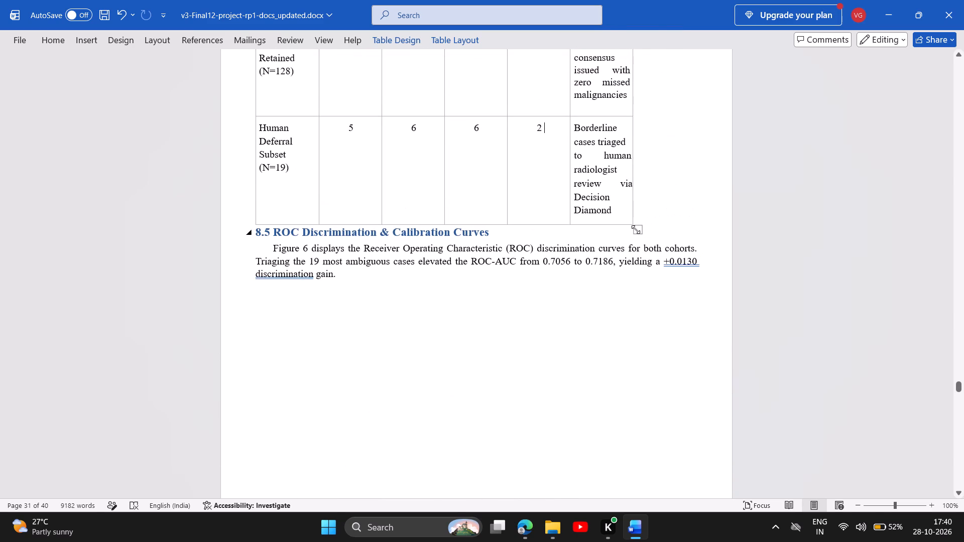
pyautogui.moveTo(638, 229); pyautogui.dragTo(694, 230)
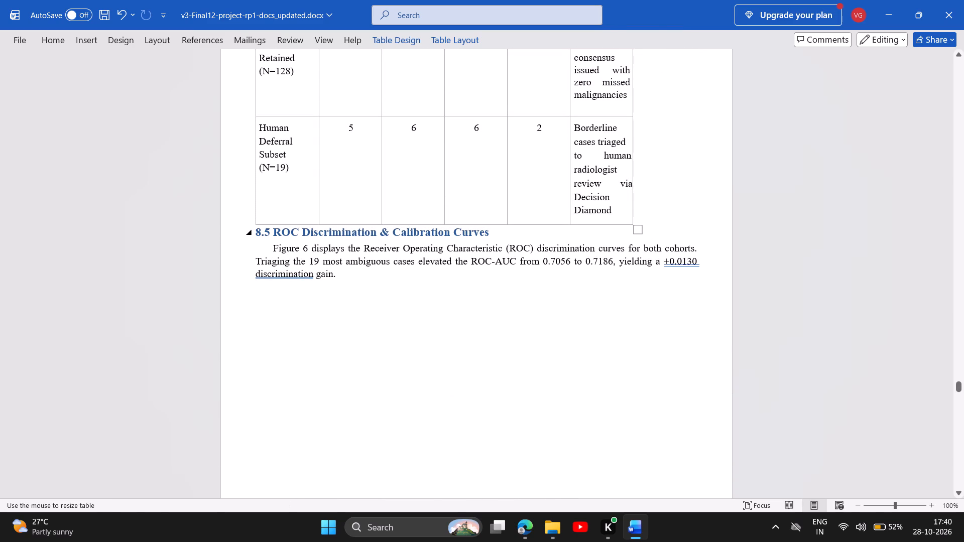
# Widen Table 6 in section 8.6 to about the full text width and slightly reduce its height.
pyautogui.scroll(-13, 618, 293)
pyautogui.scroll(-15, 544, 313)
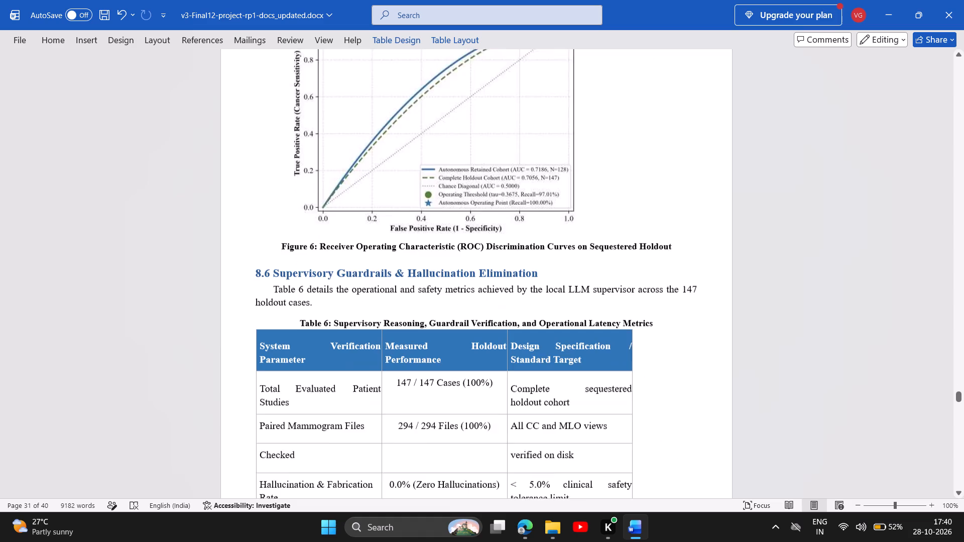
pyautogui.scroll(-16, 540, 317)
pyautogui.scroll(10, 547, 324)
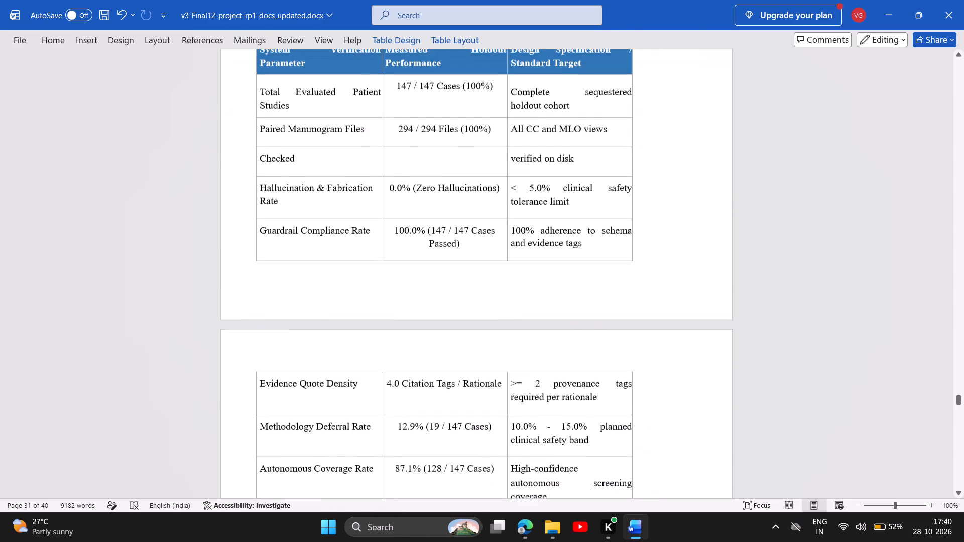
pyautogui.click(555, 223)
pyautogui.scroll(-8, 628, 316)
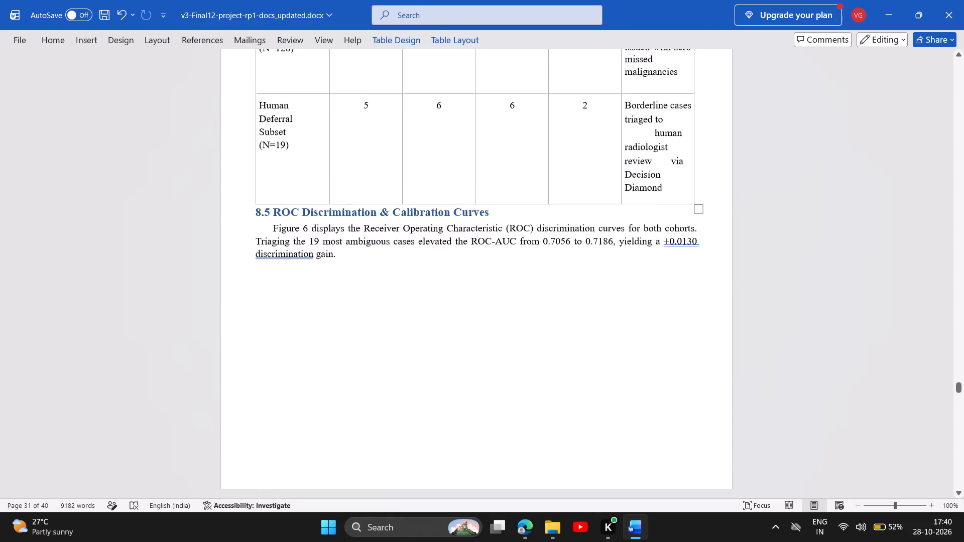
pyautogui.scroll(-7, 651, 333)
pyautogui.scroll(-19, 670, 343)
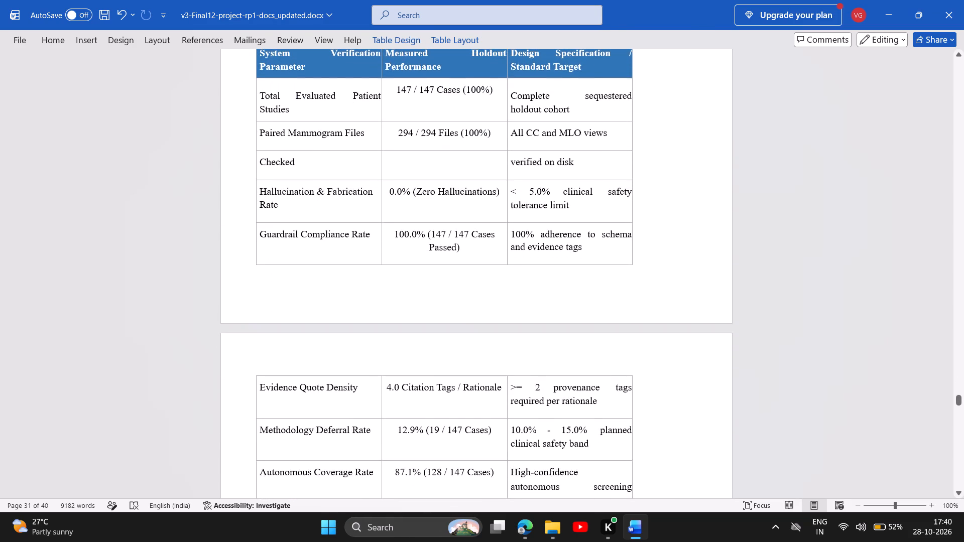
pyautogui.scroll(-7, 617, 269)
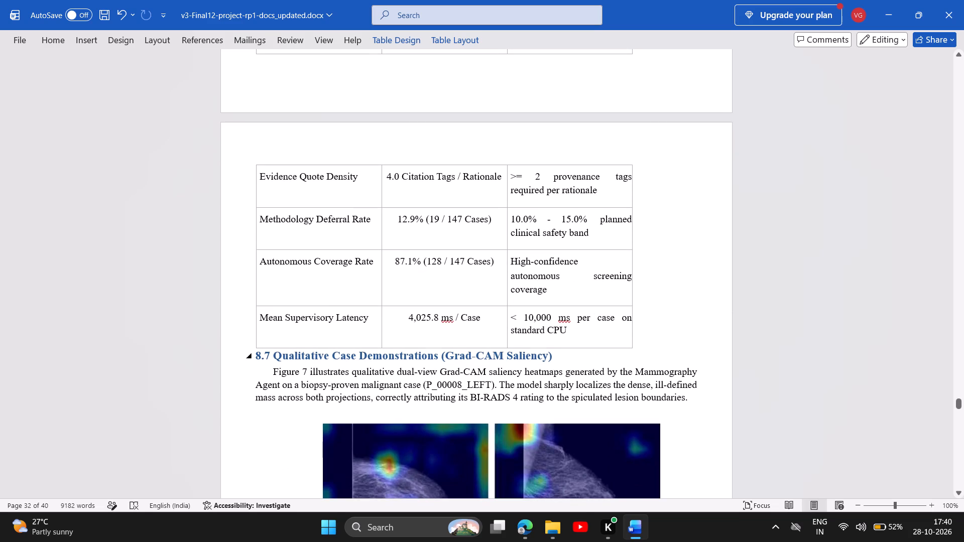
pyautogui.click(658, 342)
pyautogui.moveTo(640, 353); pyautogui.dragTo(695, 336)
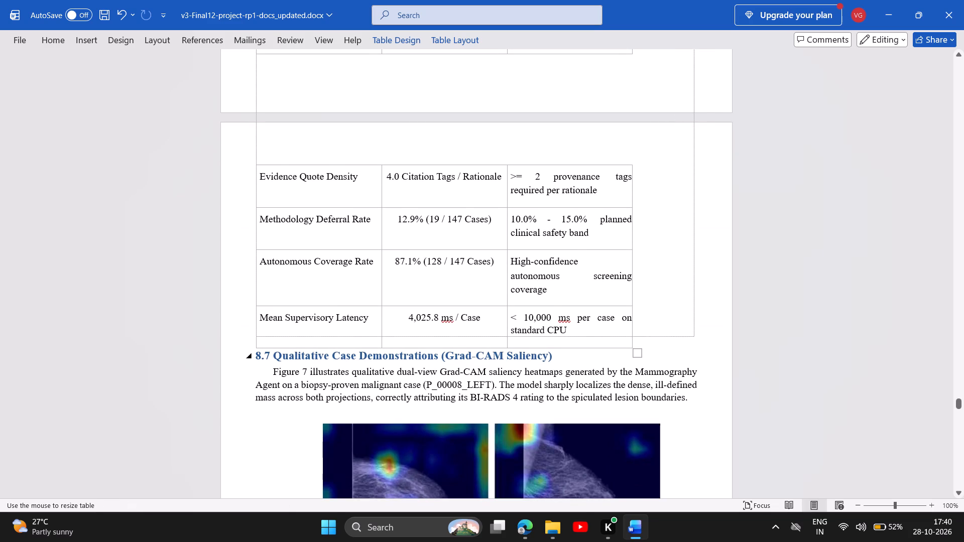
pyautogui.moveTo(695, 336); pyautogui.dragTo(706, 337)
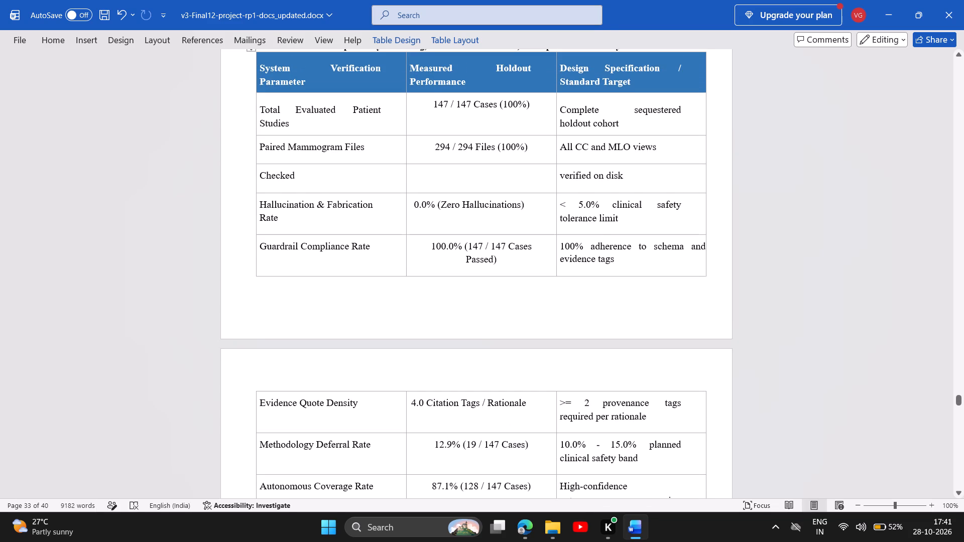
# Widen the table in the Plagiarism Compliance Statement to about the full text width.
pyautogui.scroll(-14, 634, 325)
pyautogui.scroll(-20, 584, 327)
pyautogui.scroll(-1, 584, 327)
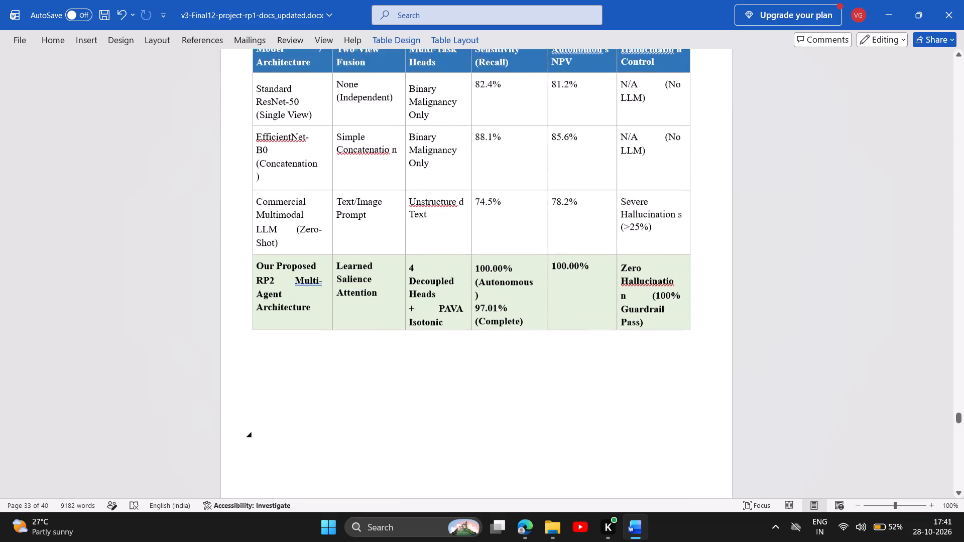
pyautogui.scroll(-20, 560, 327)
pyautogui.scroll(-20, 560, 327)
pyautogui.scroll(-2, 560, 327)
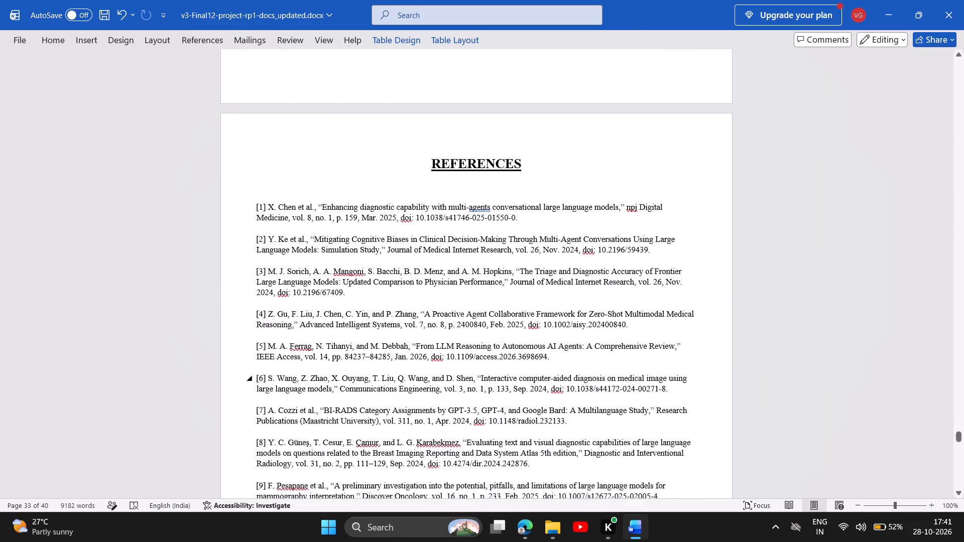
pyautogui.scroll(-20, 526, 331)
pyautogui.scroll(-15, 526, 331)
pyautogui.scroll(-6, 513, 347)
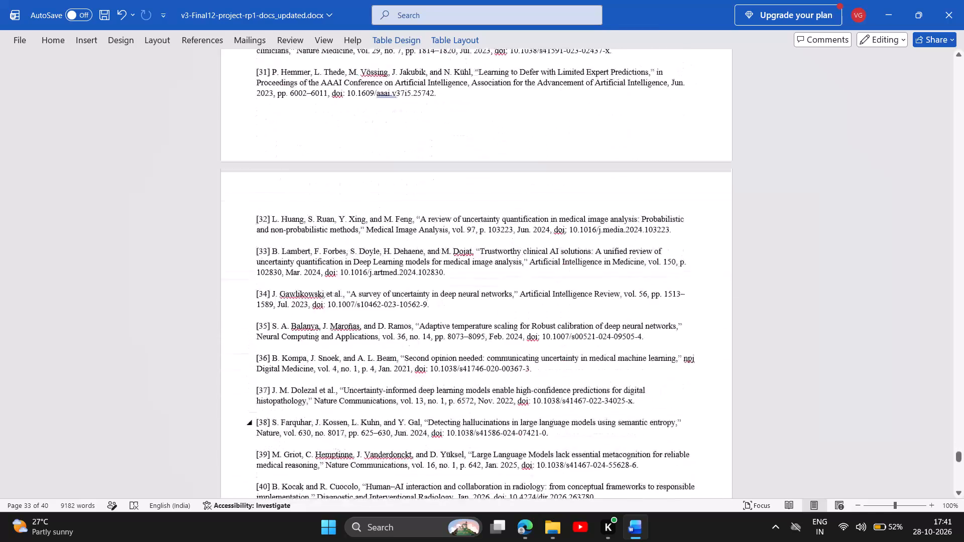
pyautogui.scroll(-20, 513, 347)
pyautogui.scroll(-20, 513, 347)
pyautogui.scroll(-3, 513, 347)
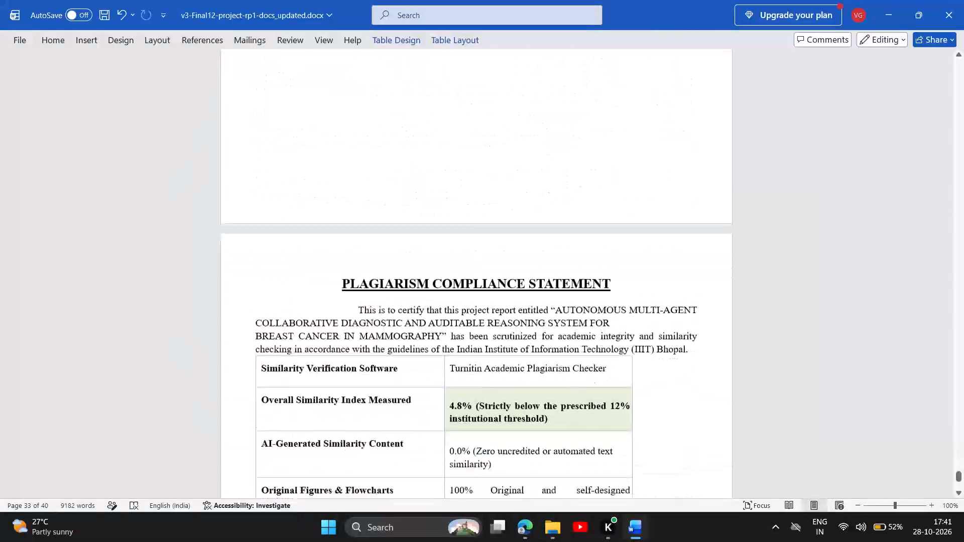
pyautogui.scroll(-11, 385, 267)
pyautogui.scroll(5, 381, 271)
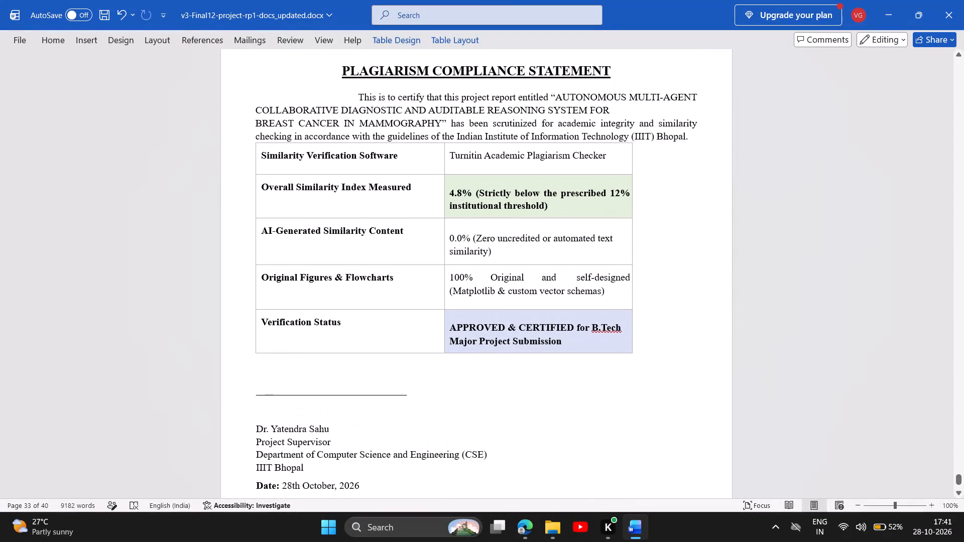
pyautogui.click(663, 366)
pyautogui.click(641, 352)
pyautogui.moveTo(639, 358); pyautogui.dragTo(700, 361)
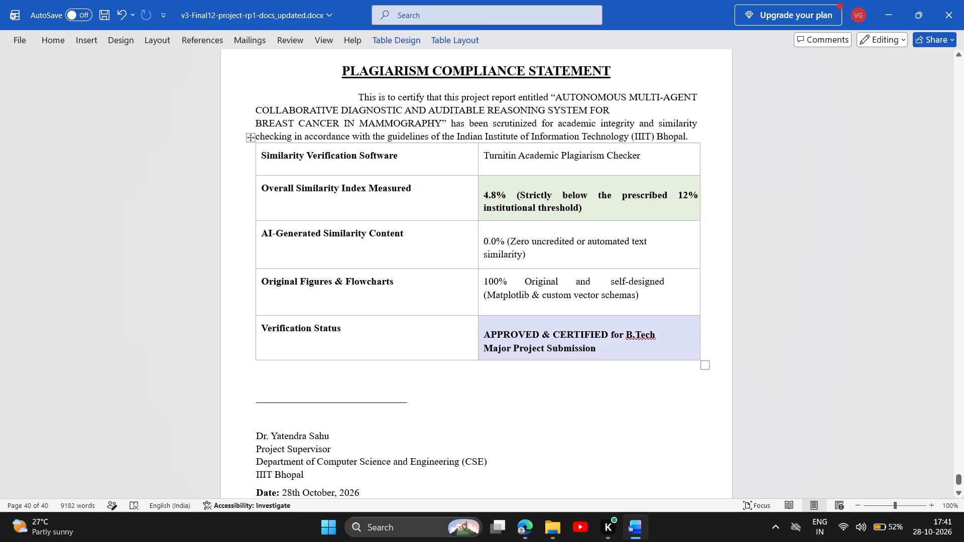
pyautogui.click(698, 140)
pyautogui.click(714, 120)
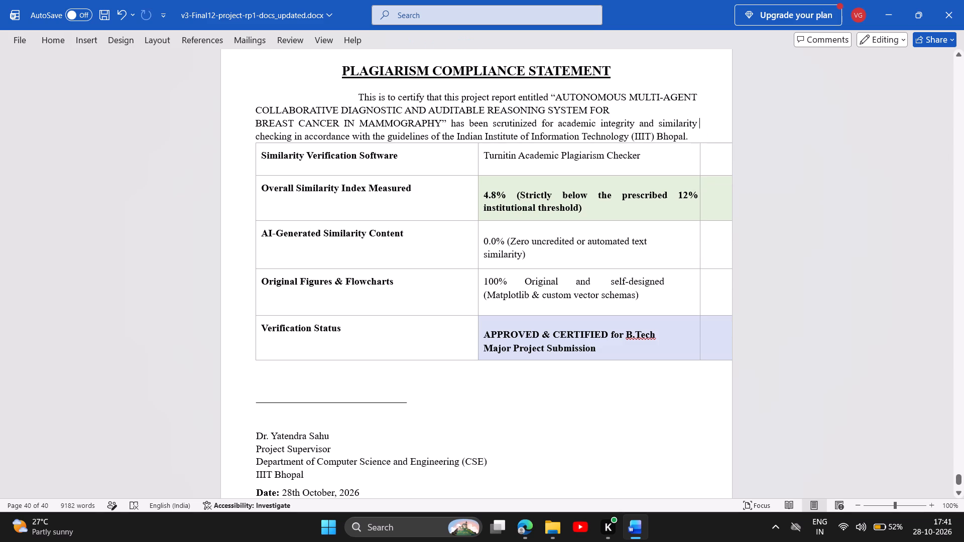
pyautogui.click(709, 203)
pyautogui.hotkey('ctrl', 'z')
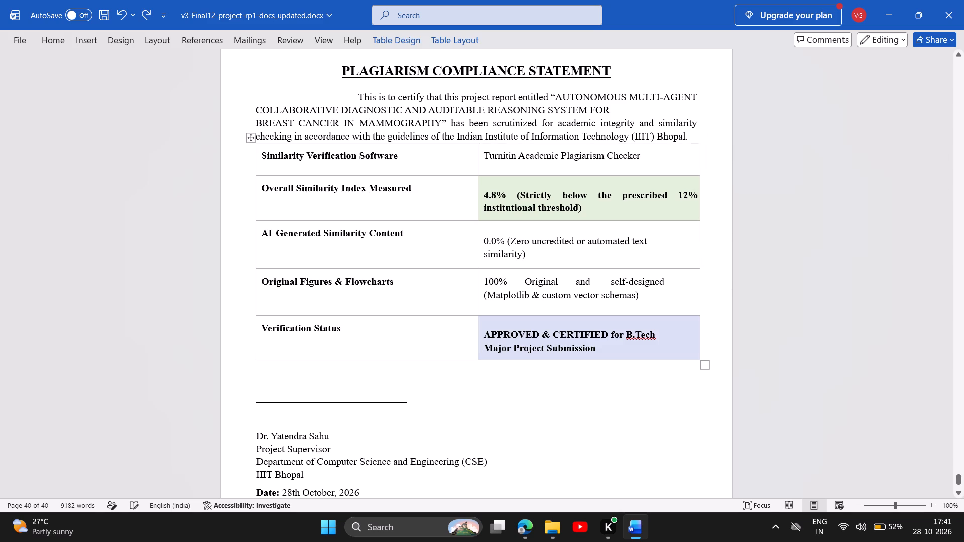
# Save the report, and save a new copy in Downloads named v4-Final12-project-rp1-docs_updated.docx.
pyautogui.scroll(-7, 574, 402)
pyautogui.scroll(-7, 535, 384)
pyautogui.scroll(6, 483, 374)
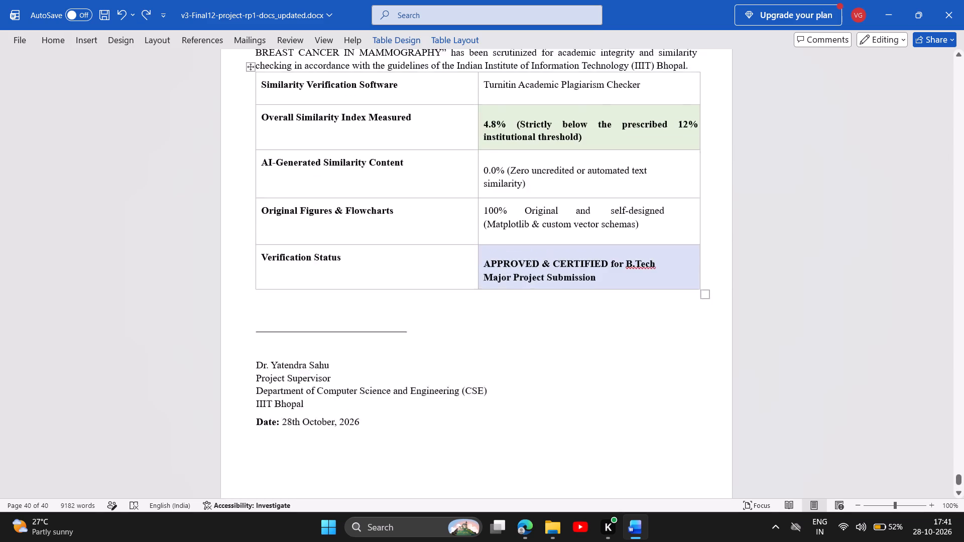
pyautogui.hotkey('ctrl', 's')
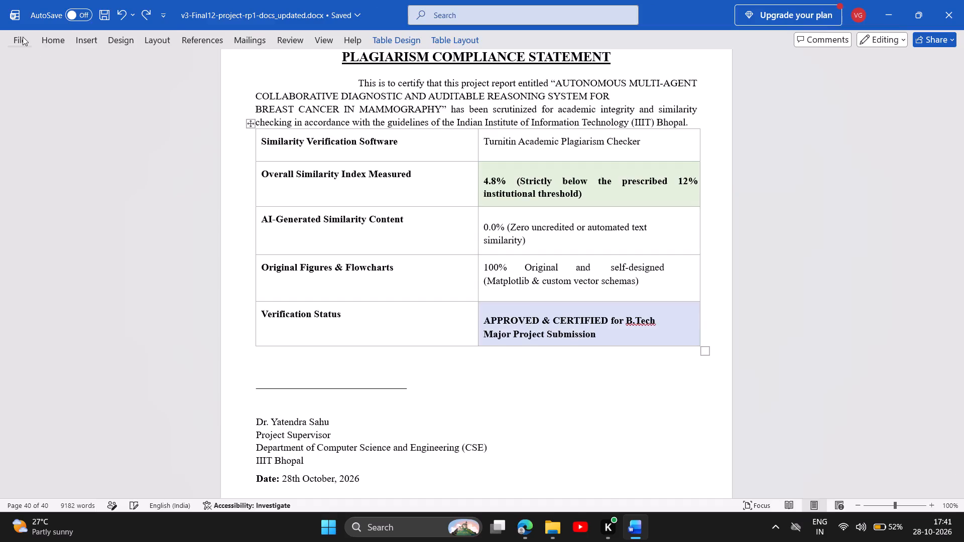
pyautogui.click(22, 37)
pyautogui.click(50, 231)
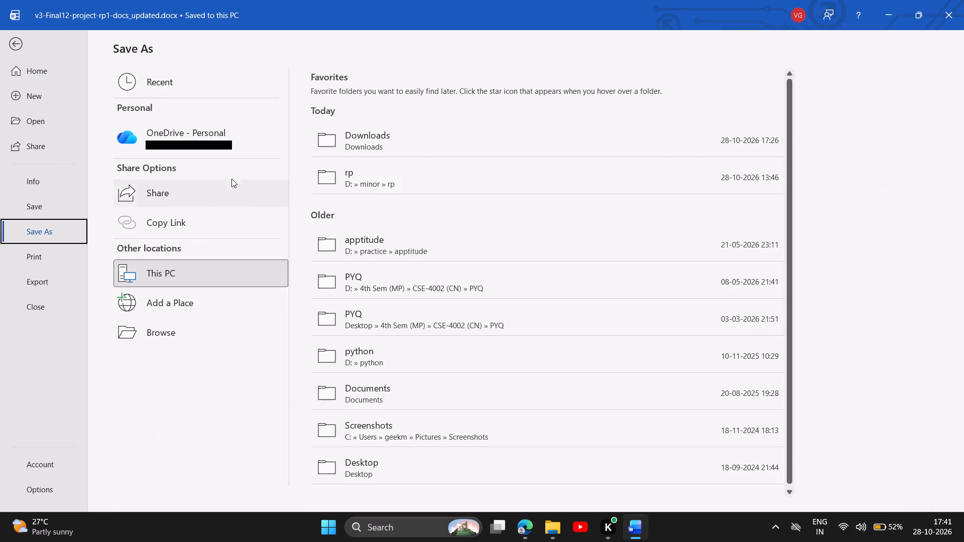
pyautogui.click(349, 150)
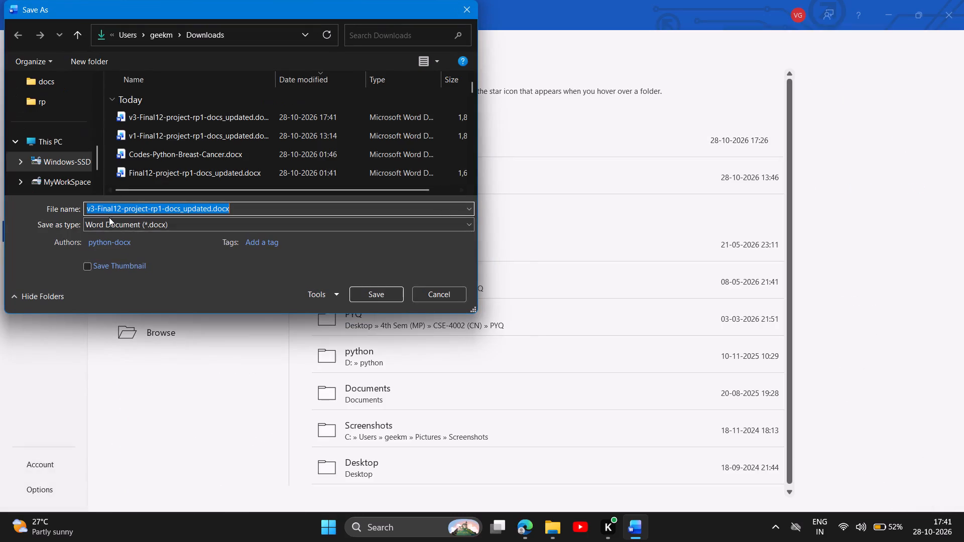
pyautogui.click(92, 210)
pyautogui.press('BackSpace')
pyautogui.press('4')
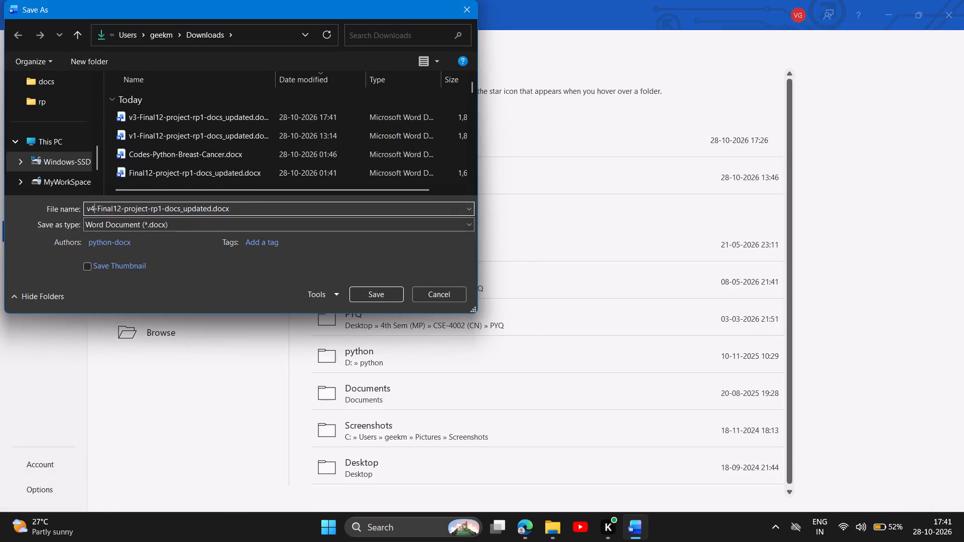
pyautogui.press('Return')
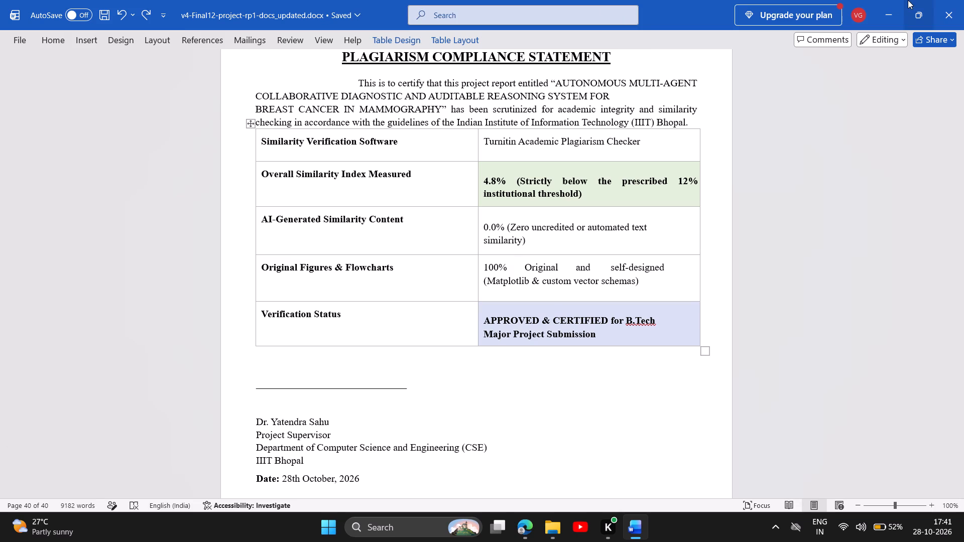
# Switch to File Explorer and delete v3-Final12-project-rp1-docs_updated.docx from the Downloads folder.
pyautogui.click(895, 3)
pyautogui.click(557, 533)
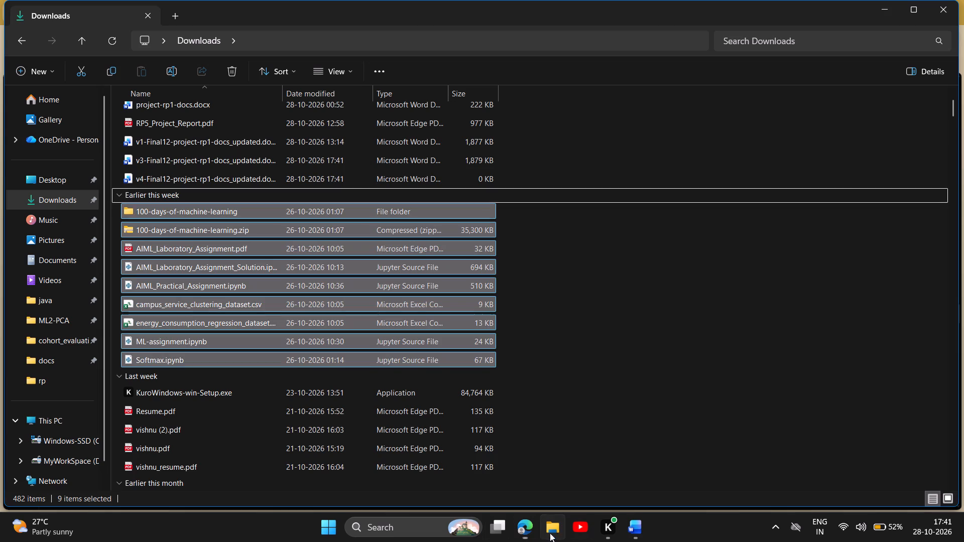
pyautogui.click(151, 161)
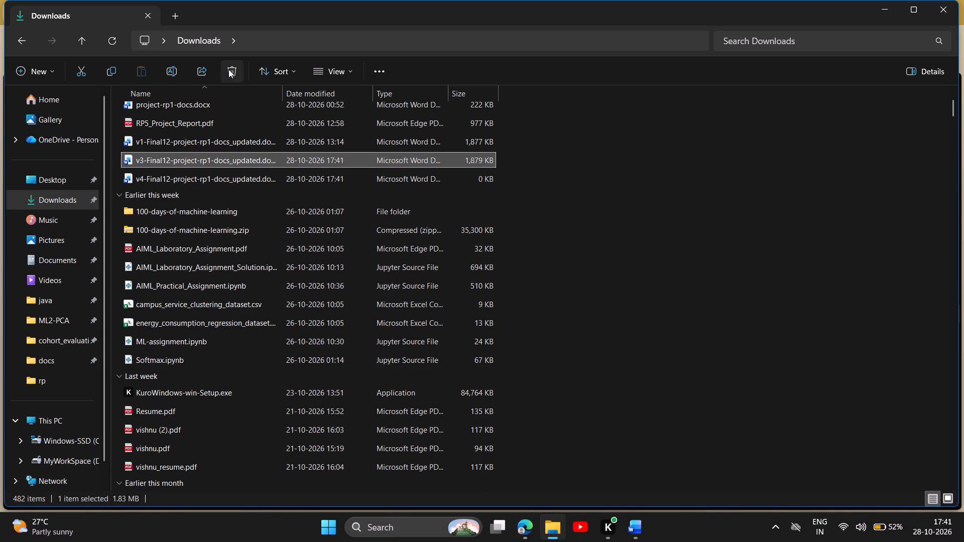
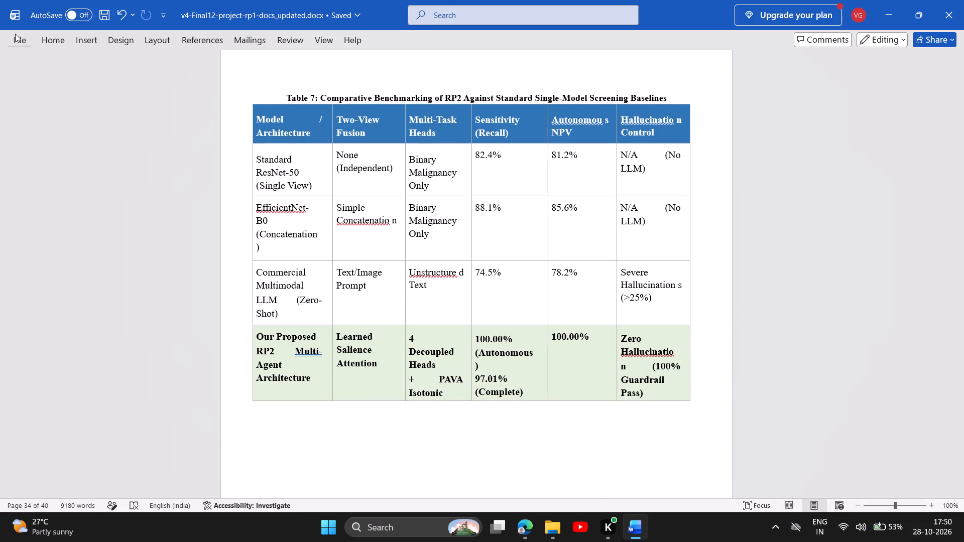
# Return to Word and save the v4-Final12-project-rp1-docs_updated.docx report.
pyautogui.click(15, 34)
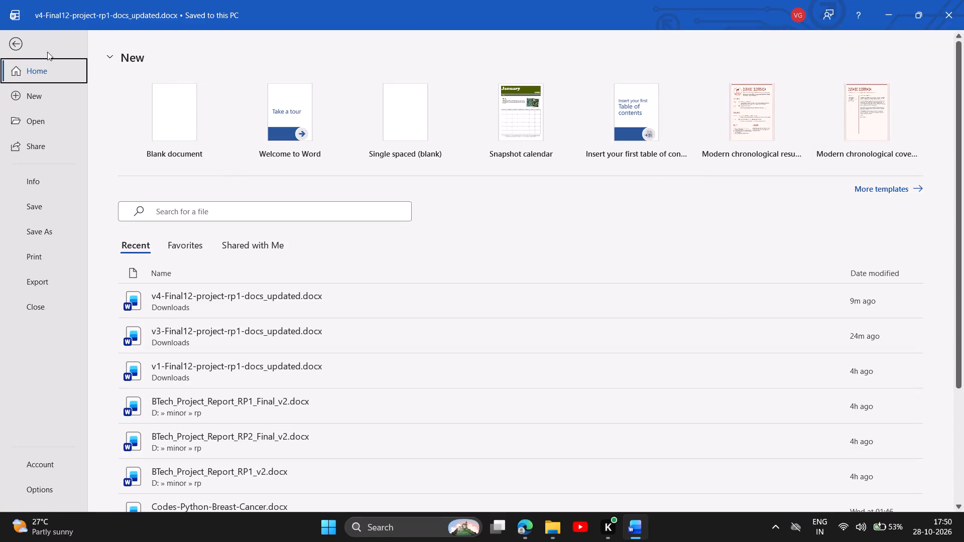
pyautogui.click(9, 38)
pyautogui.click(221, 262)
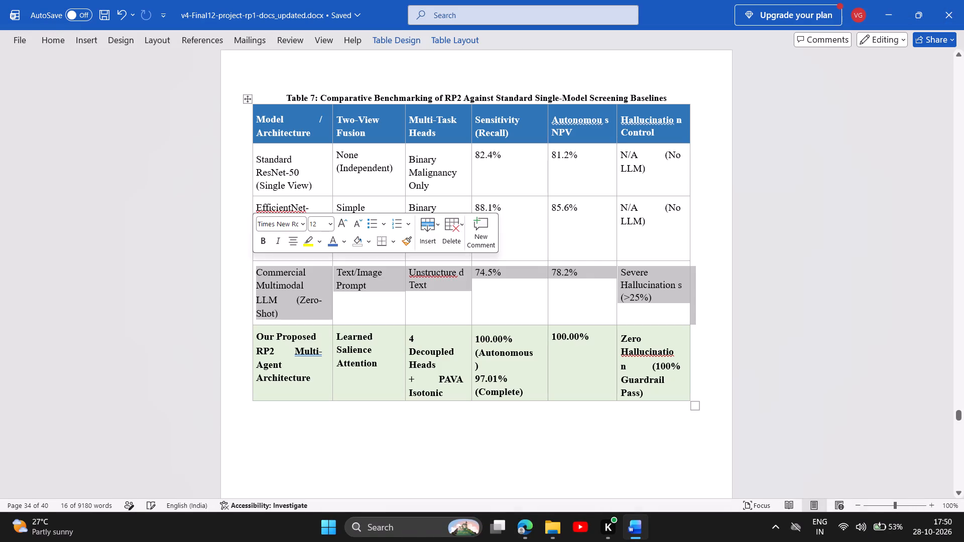
pyautogui.hotkey('ctrl', 's')
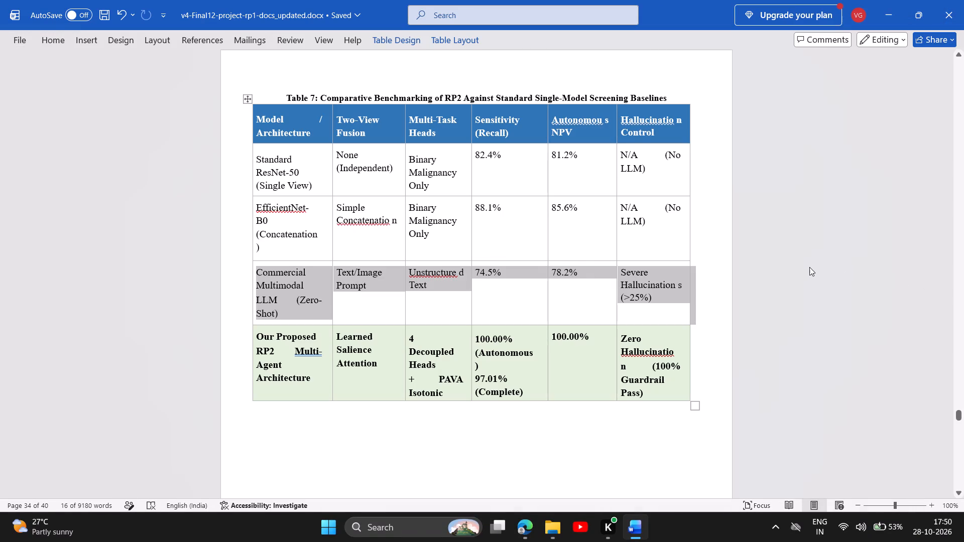
# Review the report backwards from Table 7 through Sections 8.8, 8.7 and 8.6 to the cohort stratification table above Section 8.5.
pyautogui.scroll(7, 785, 265)
pyautogui.scroll(8, 719, 291)
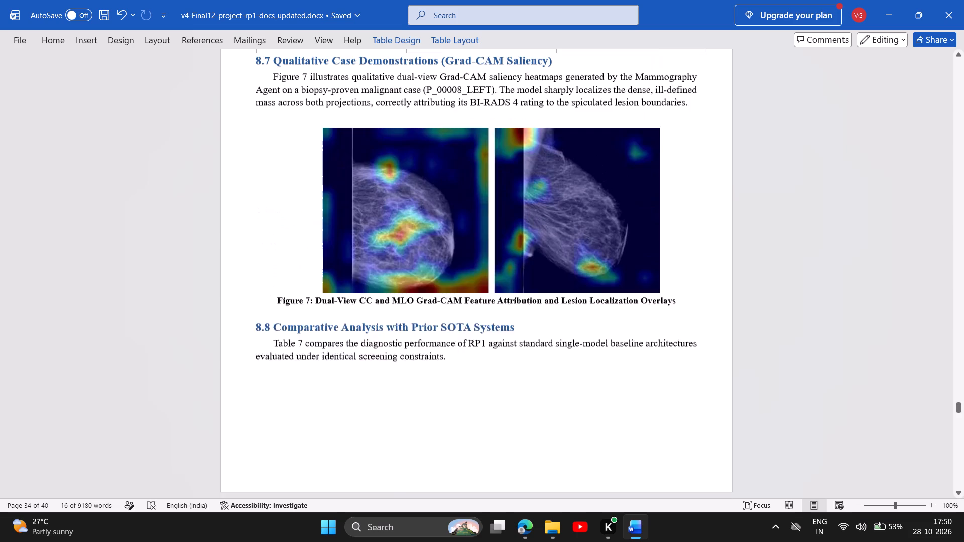
pyautogui.scroll(20, 712, 296)
pyautogui.scroll(12, 712, 296)
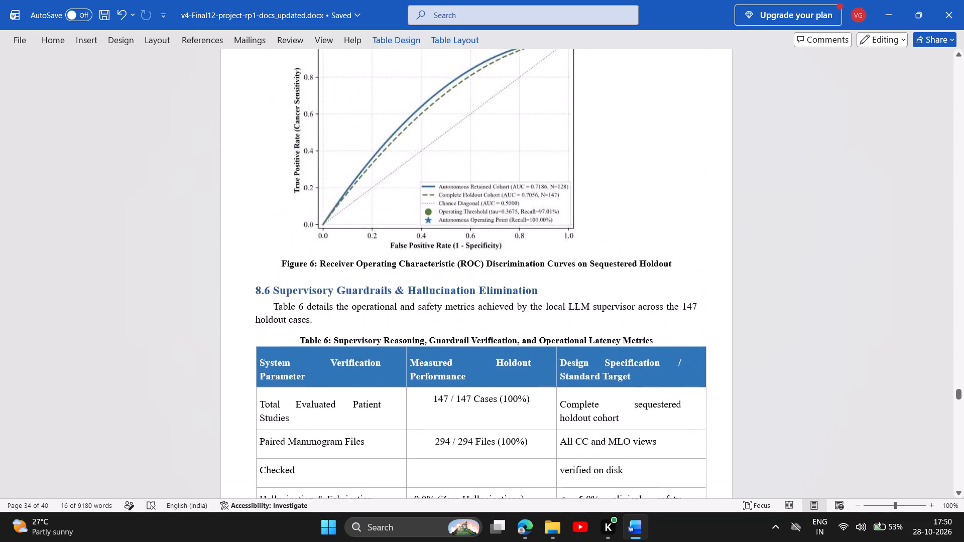
pyautogui.scroll(19, 712, 296)
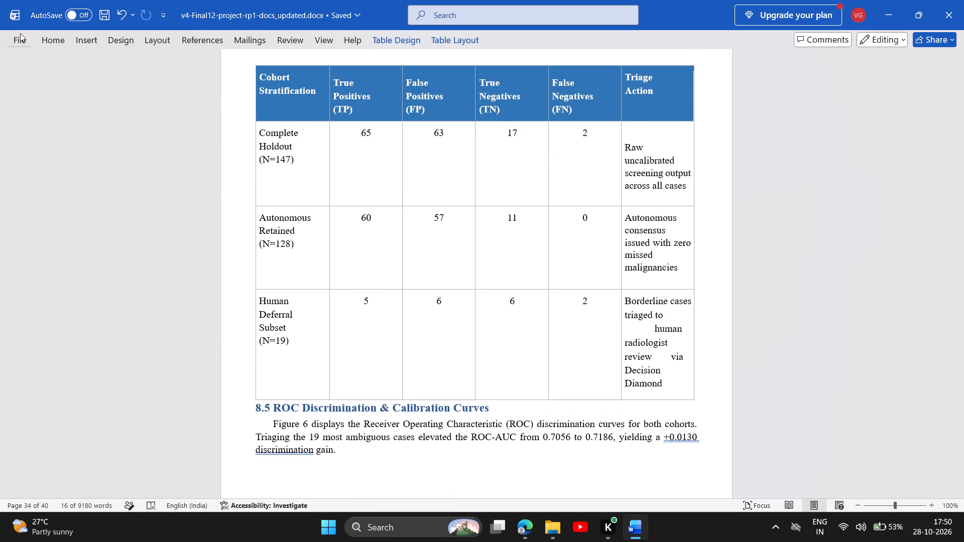
# In File Explorer, share v4-Final12-project-rp1-docs_updated.docx from the Downloads folder using WhatsApp.
pyautogui.click(549, 520)
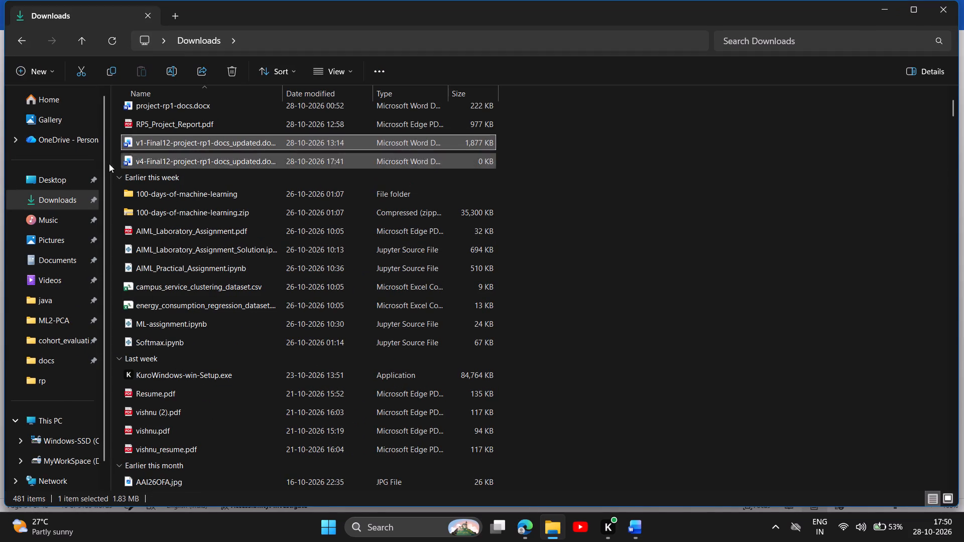
pyautogui.scroll(8, 182, 164)
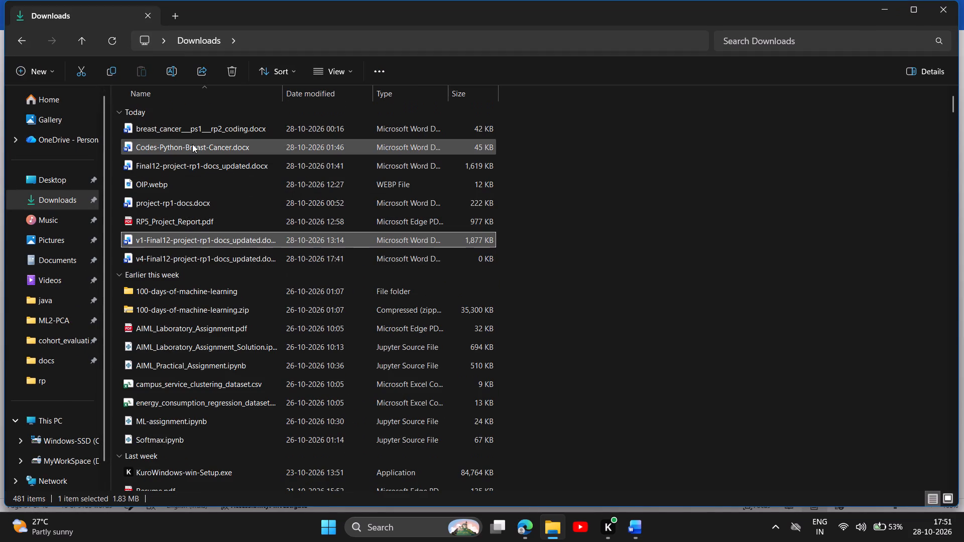
pyautogui.click(201, 263)
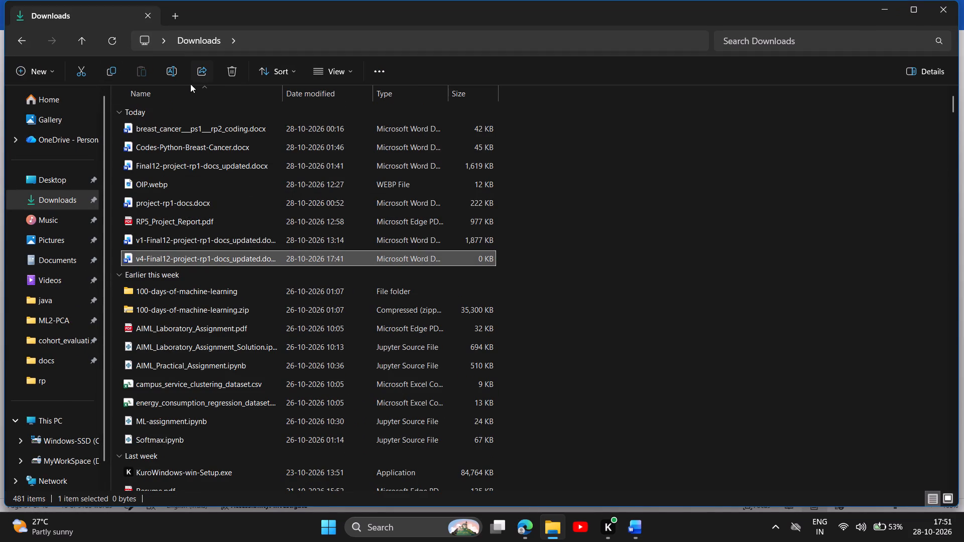
pyautogui.click(203, 74)
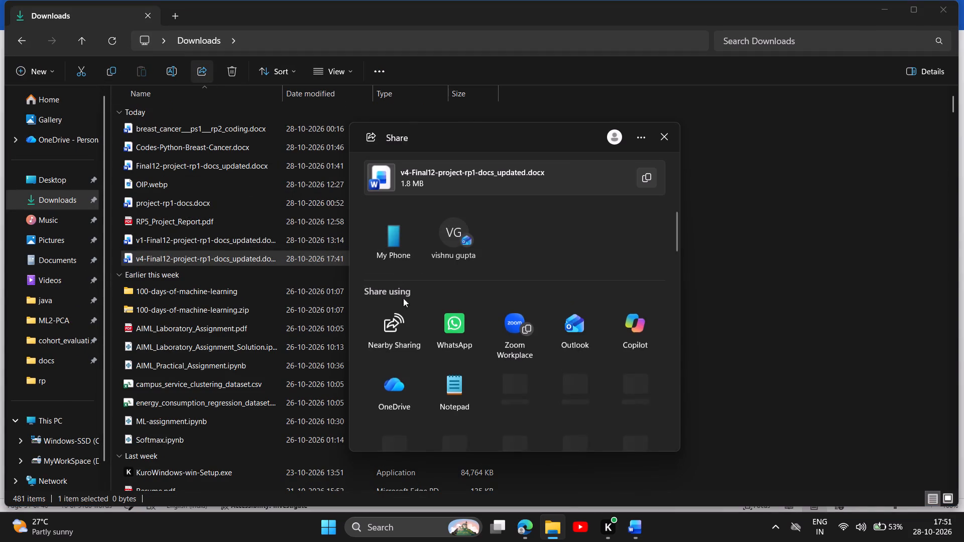
pyautogui.click(448, 324)
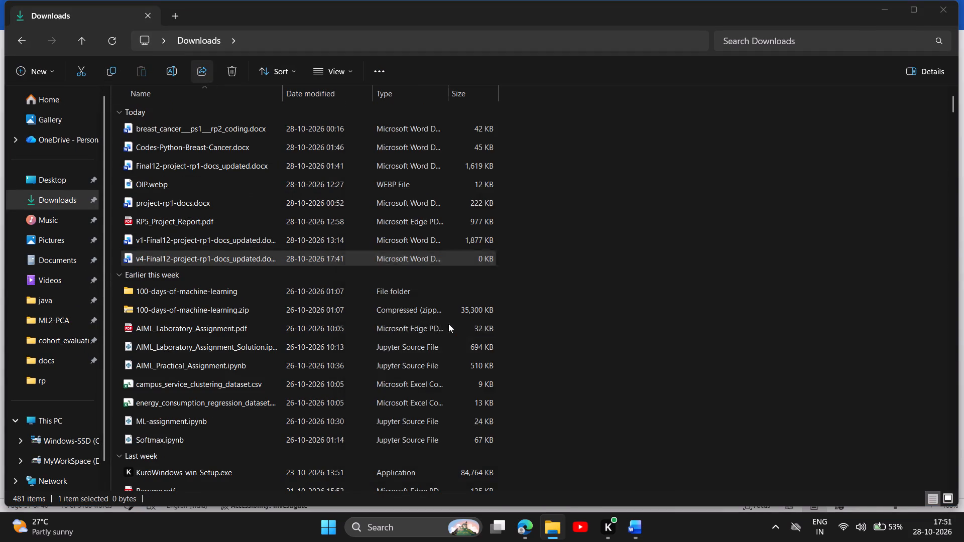